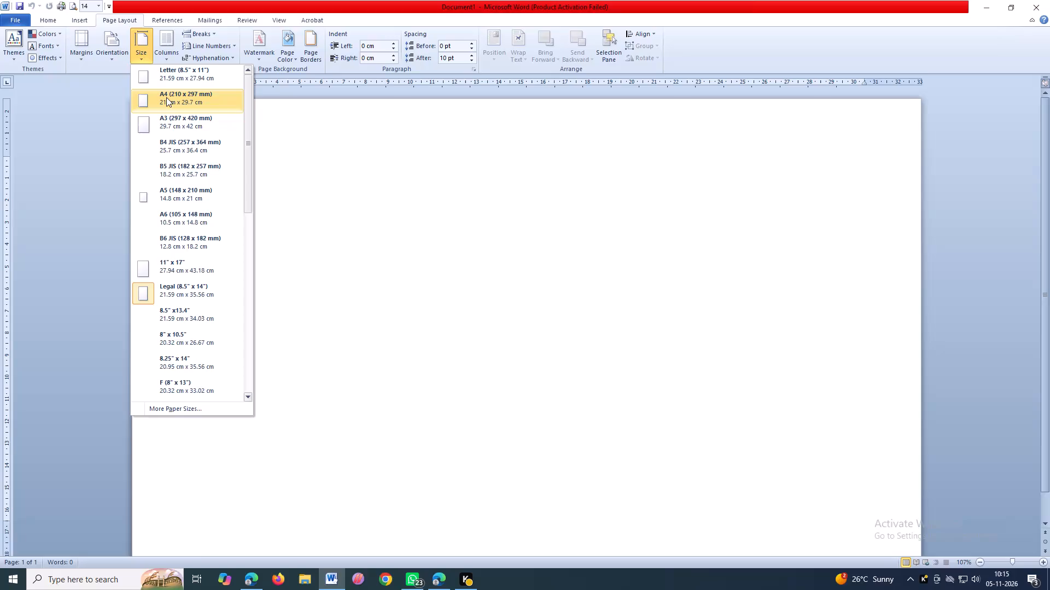
Set the blank document's paper size to A4 (210 x 297 mm) and its orientation to portrait.
left_click(166, 97)
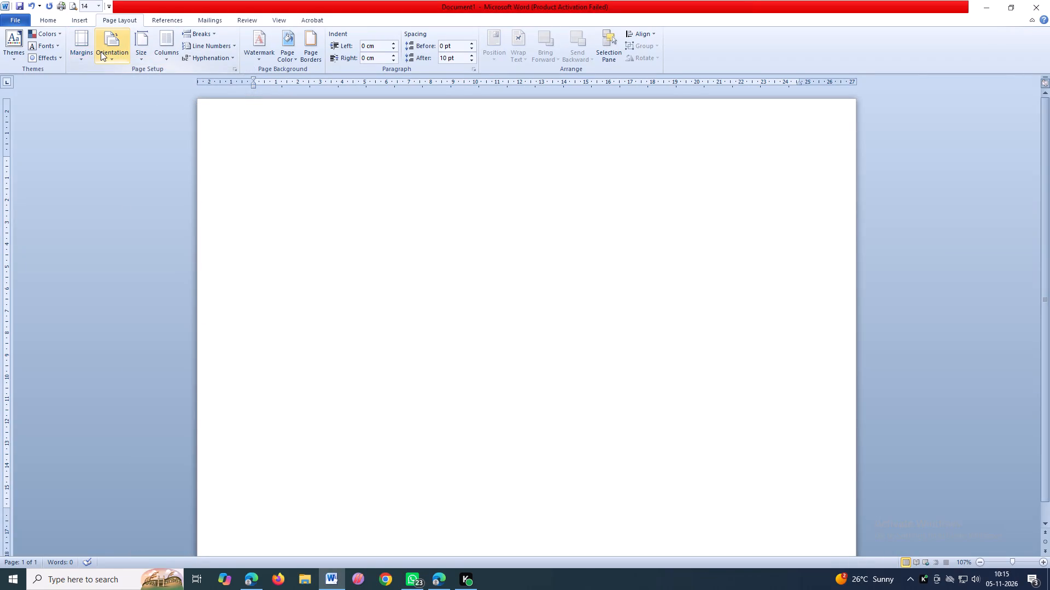
left_click(101, 51)
left_click(126, 84)
left_click(92, 50)
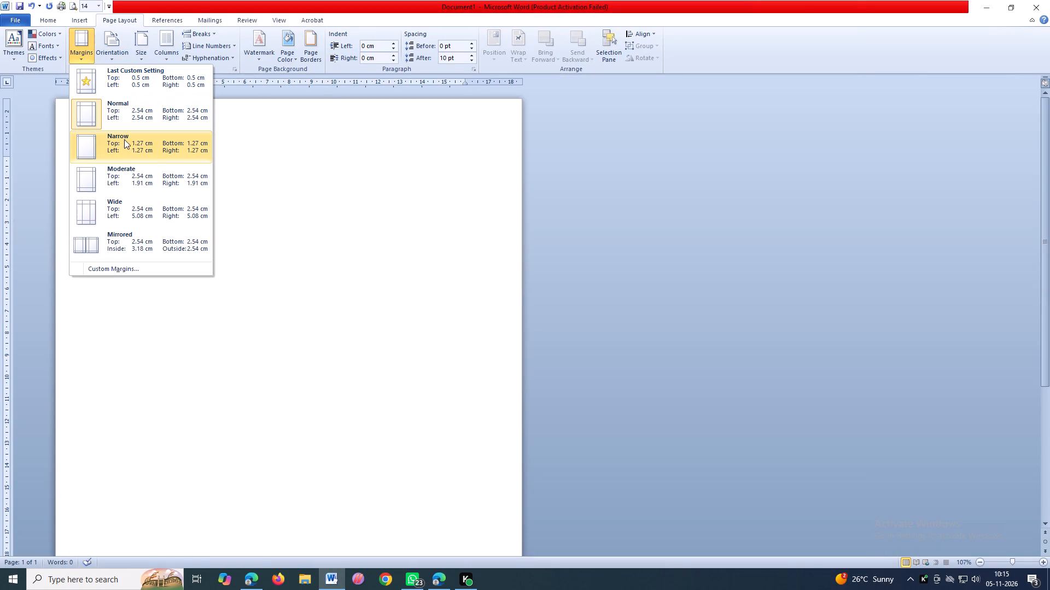
left_click(295, 176)
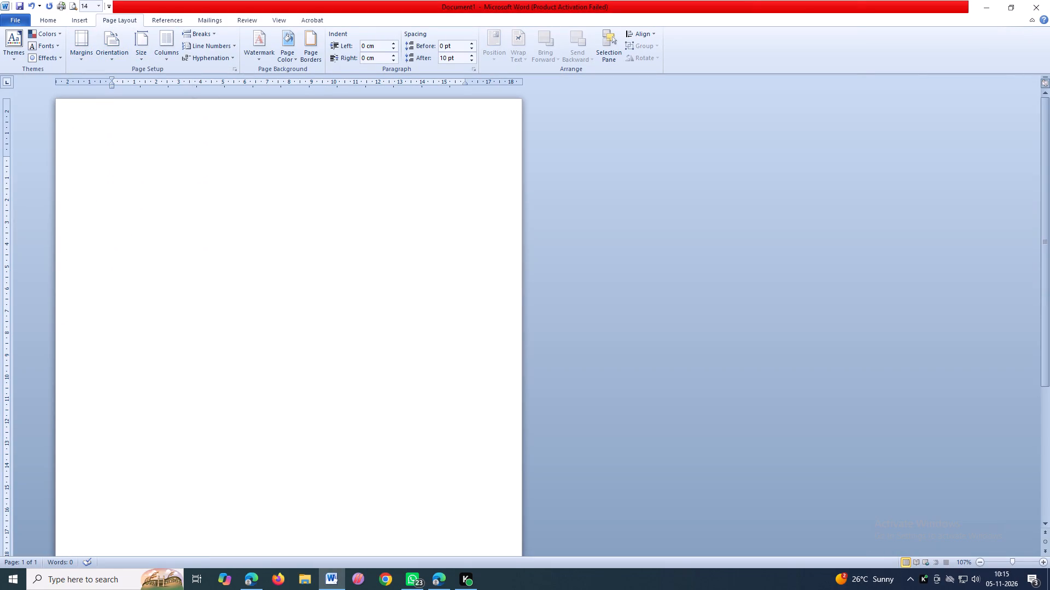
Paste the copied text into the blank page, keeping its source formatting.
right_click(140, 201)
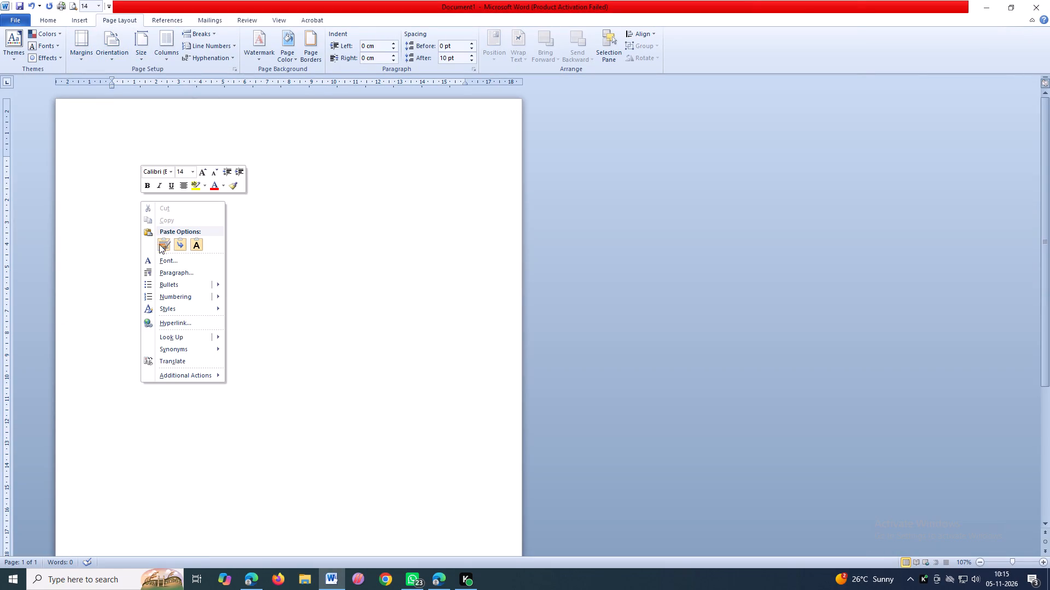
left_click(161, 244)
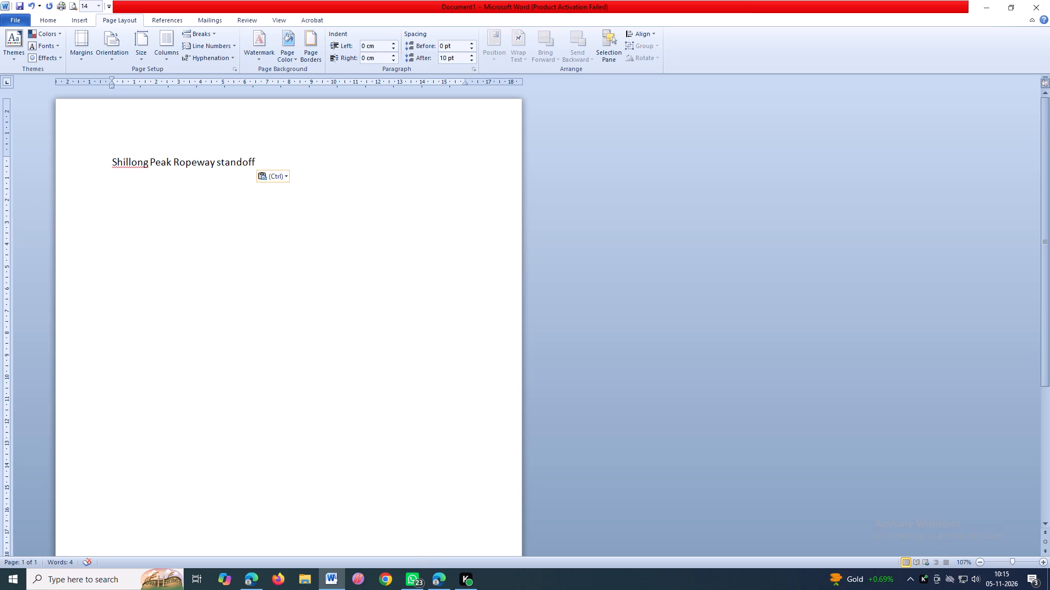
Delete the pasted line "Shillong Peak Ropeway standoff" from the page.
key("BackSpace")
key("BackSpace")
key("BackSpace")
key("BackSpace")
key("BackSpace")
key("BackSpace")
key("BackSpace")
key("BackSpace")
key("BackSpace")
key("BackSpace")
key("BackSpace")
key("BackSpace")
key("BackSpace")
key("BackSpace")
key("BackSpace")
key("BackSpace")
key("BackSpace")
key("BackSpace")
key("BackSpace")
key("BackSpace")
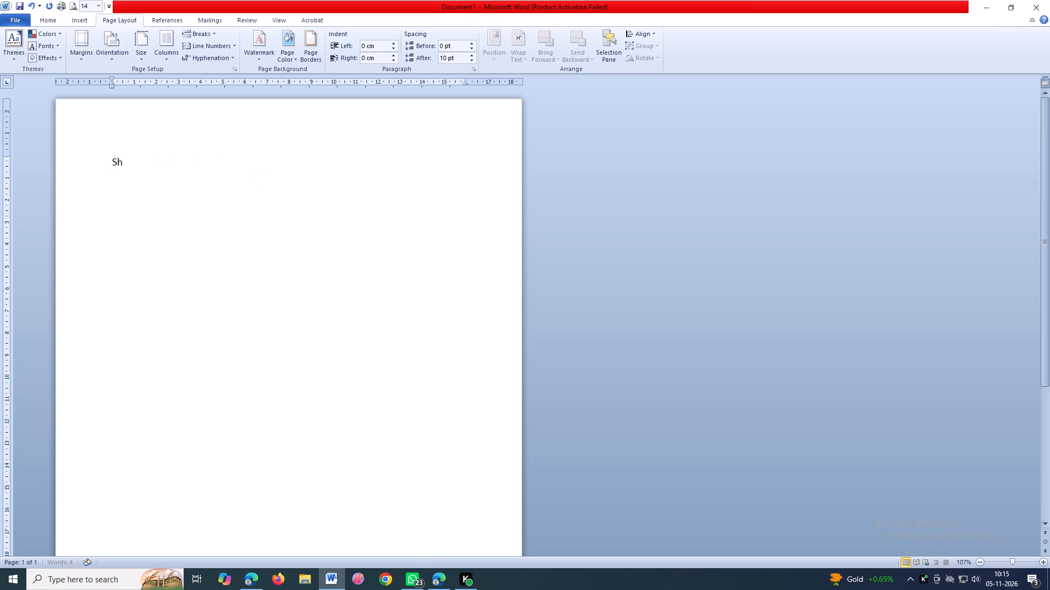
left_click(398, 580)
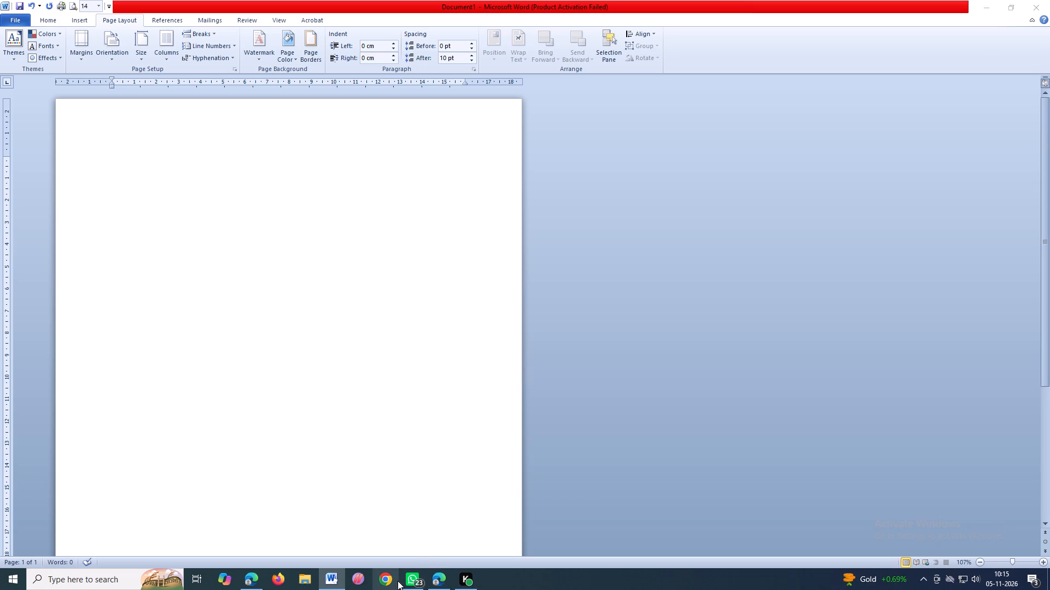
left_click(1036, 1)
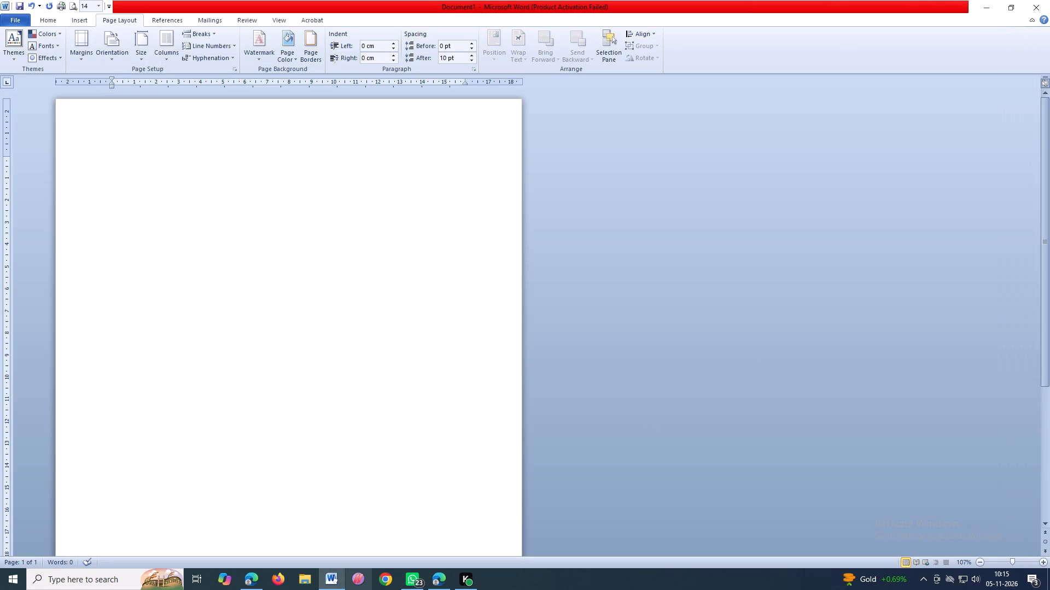
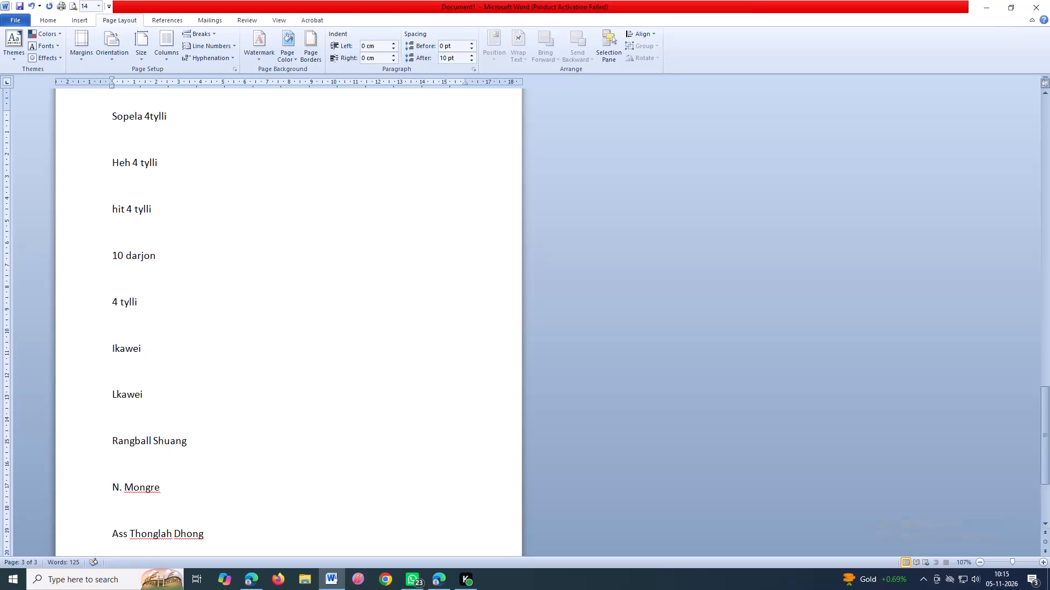
Remove the blank line beneath "Ha" at the start of the letter and indent the addressee line by one tab.
scroll(165, 231, "up", 18)
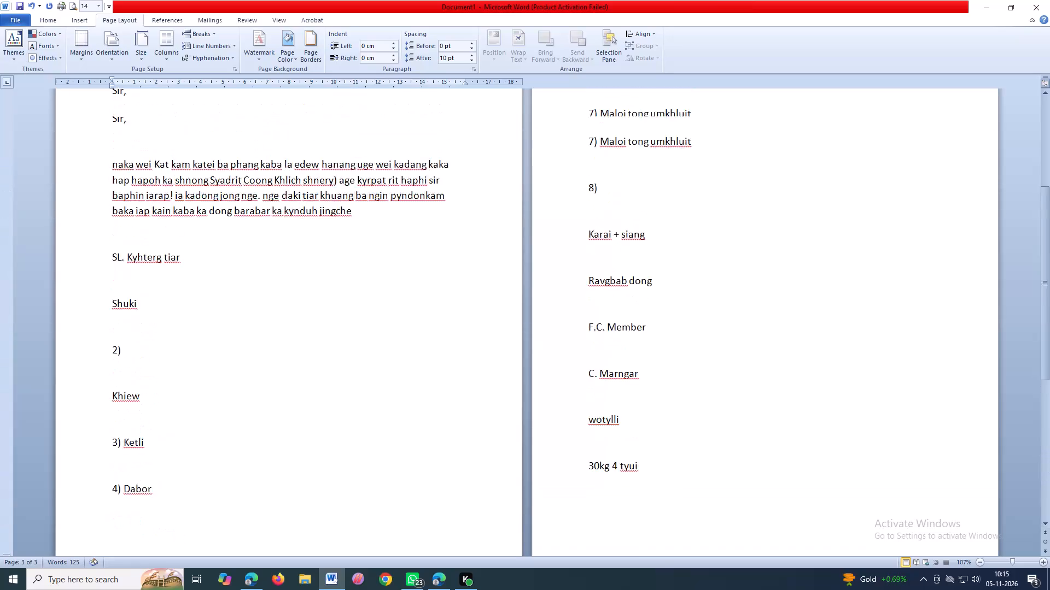
scroll(165, 225, "up", 16)
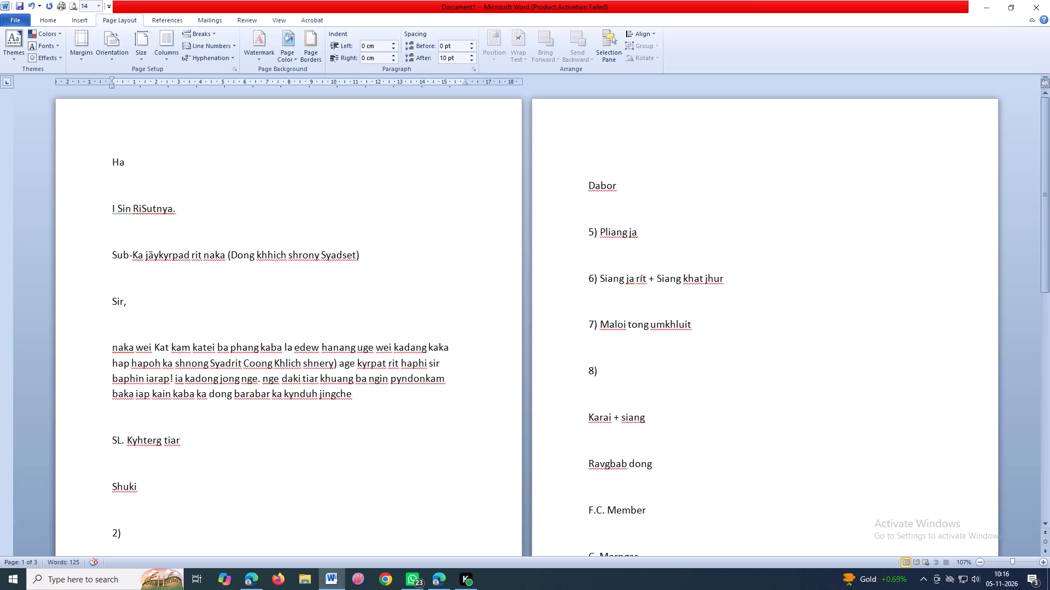
left_click(114, 193)
key("BackSpace")
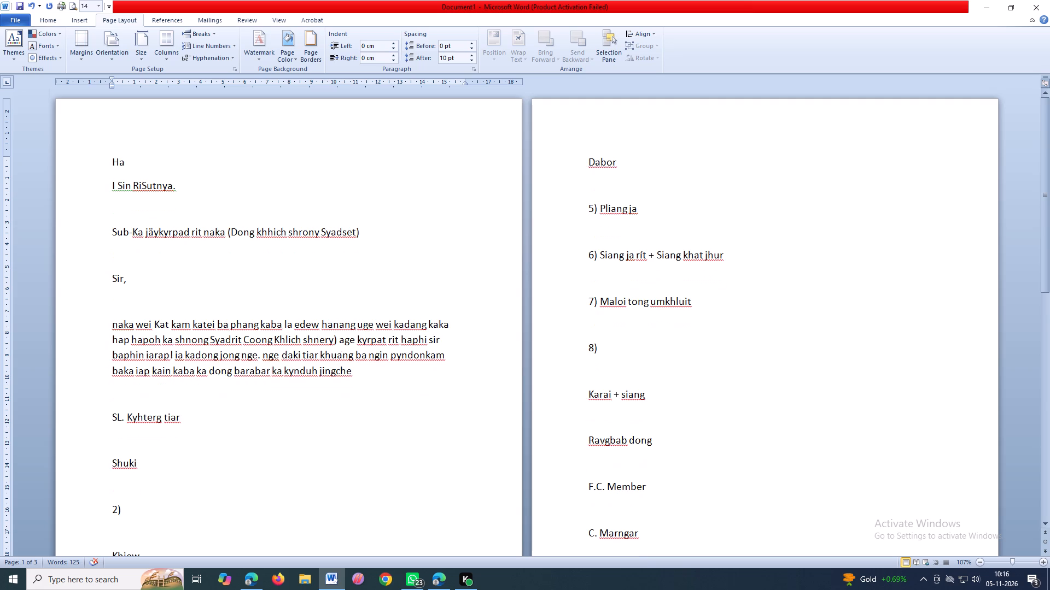
left_click(110, 190)
key("Tab")
Correct the addressee line: change "Sin" to "Sir", put a period after the initial R, and make the surname end in "nga".
left_click(155, 185)
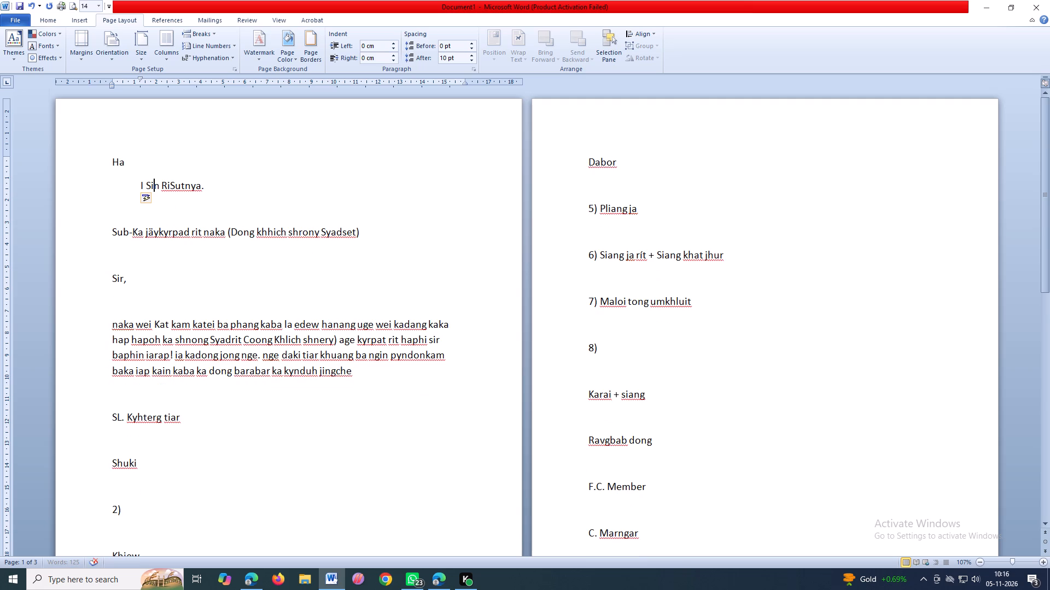
left_click(158, 186)
key("BackSpace")
key("r")
key("Right")
key("Right")
key("Right")
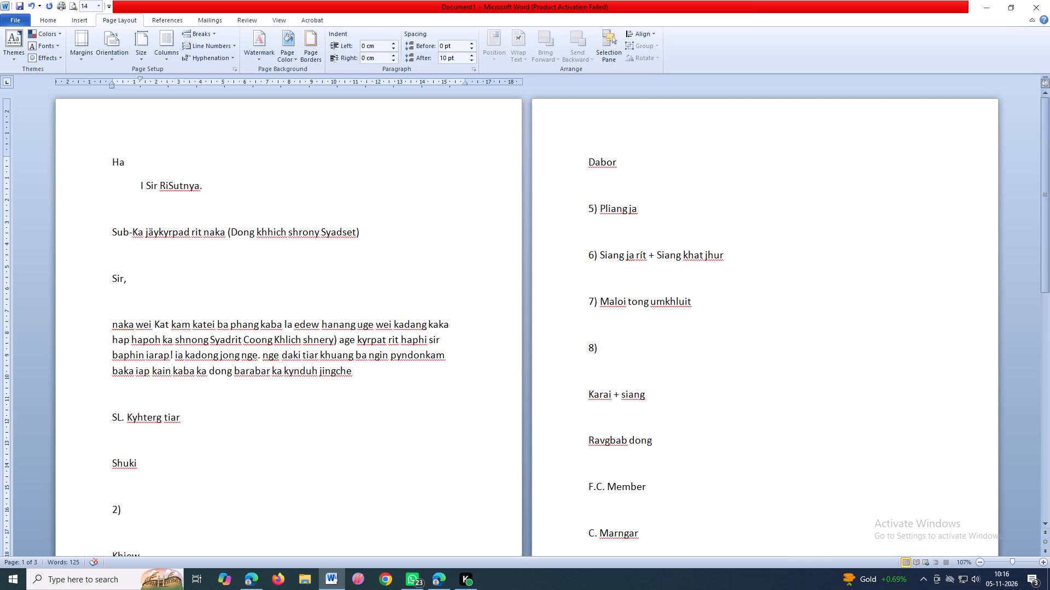
key("BackSpace")
key("period")
key("Right")
key("Right")
key("Right")
key("Right")
key("Right")
key("BackSpace")
key("g")
Put a space on each side of the dash between "Sub" and "Ka" in the subject line.
key("Down")
key("Down")
left_click(133, 235)
key("space")
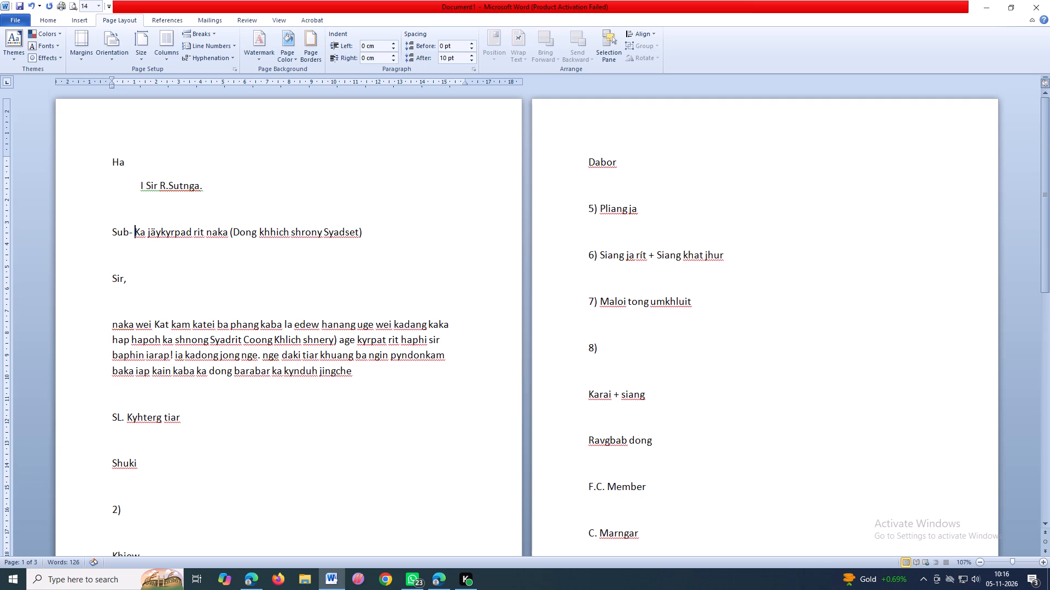
left_click(127, 234)
key("space")
left_click(149, 231)
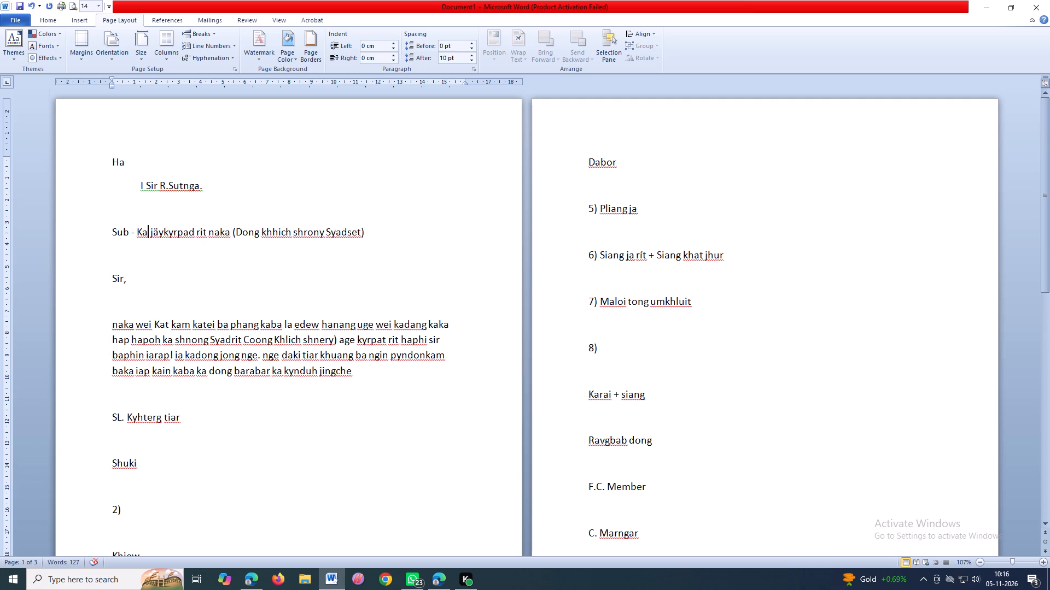
key("space")
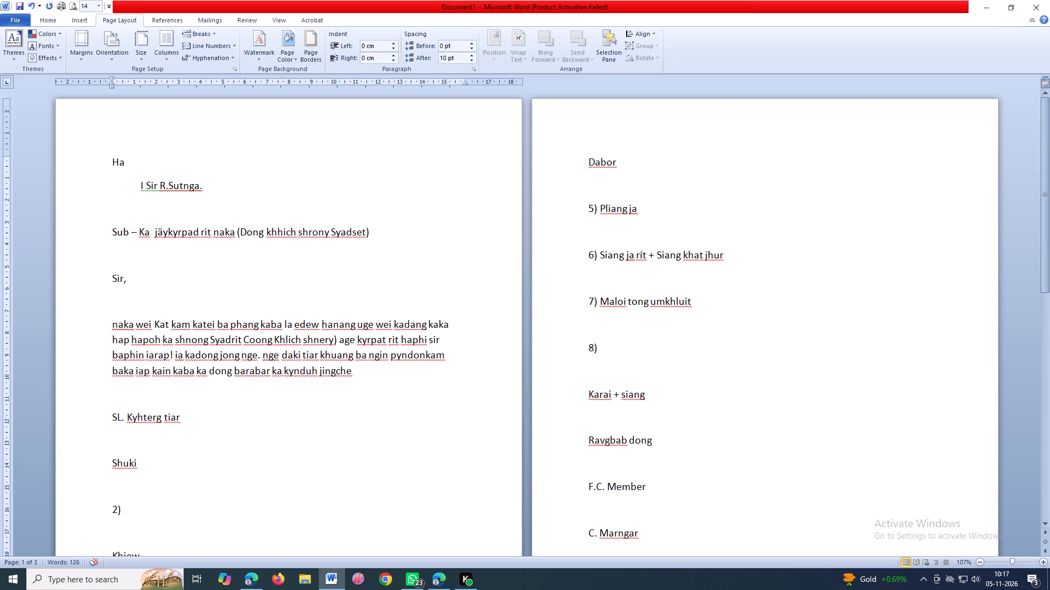
key("BackSpace")
Correct the word "jäykyrpad" in the subject line to "jingkyrpad".
left_click(160, 237)
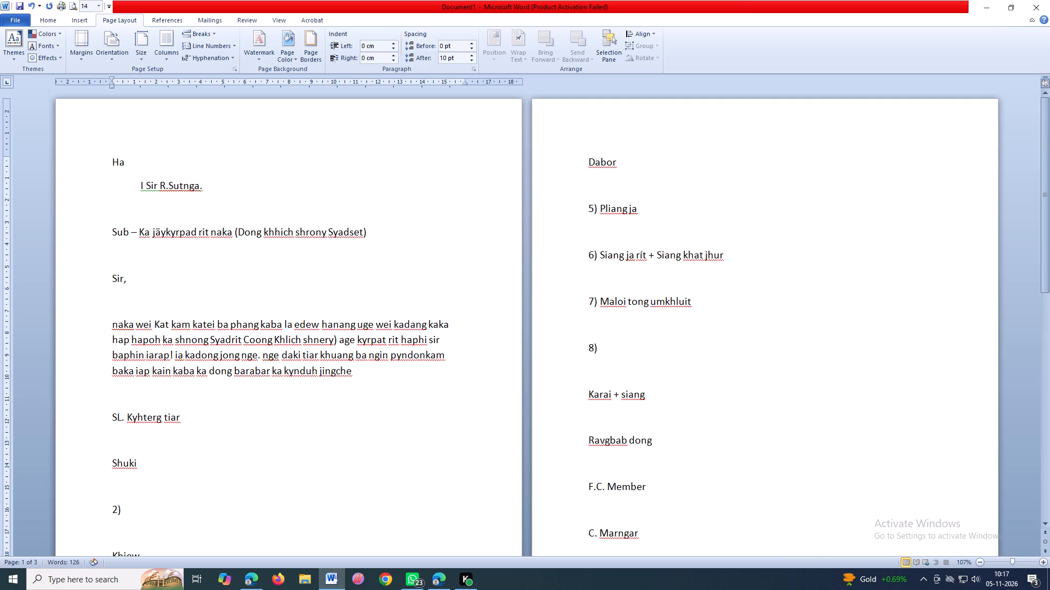
key("BackSpace")
type("inh")
key("BackSpace")
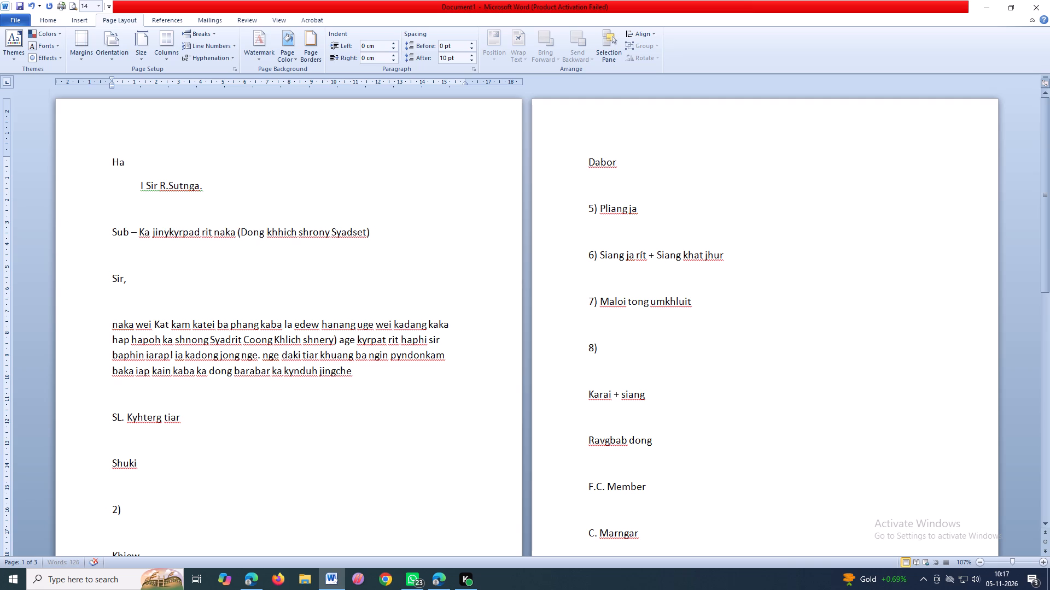
key("g")
key("Right")
key("BackSpace")
Correct the word "khhich" after "Dong" in the subject line to "khlieh".
left_click(284, 236)
key("BackSpace")
key("l")
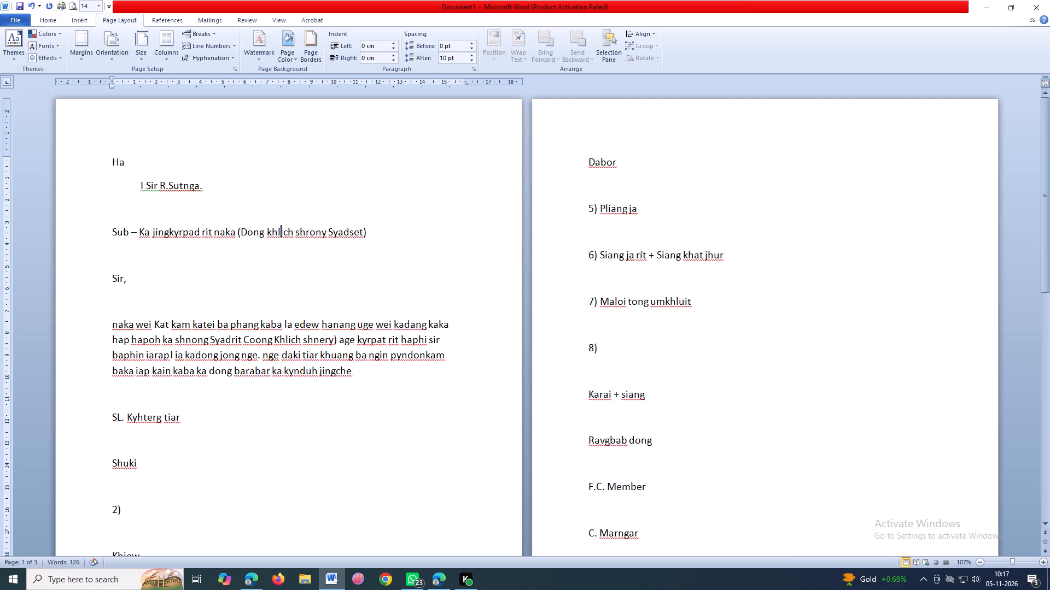
key("Down")
key("Down")
key("Up")
key("Right")
key("Right")
key("Right")
key("Up")
key("Up")
key("Right")
key("Right")
key("Right")
key("Right")
key("Right")
key("Right")
key("Right")
key("Right")
key("Right")
key("Right")
key("Right")
key("Right")
key("Right")
key("Right")
key("Right")
key("Right")
key("Right")
key("Right")
key("Right")
key("Right")
key("BackSpace")
key("r")
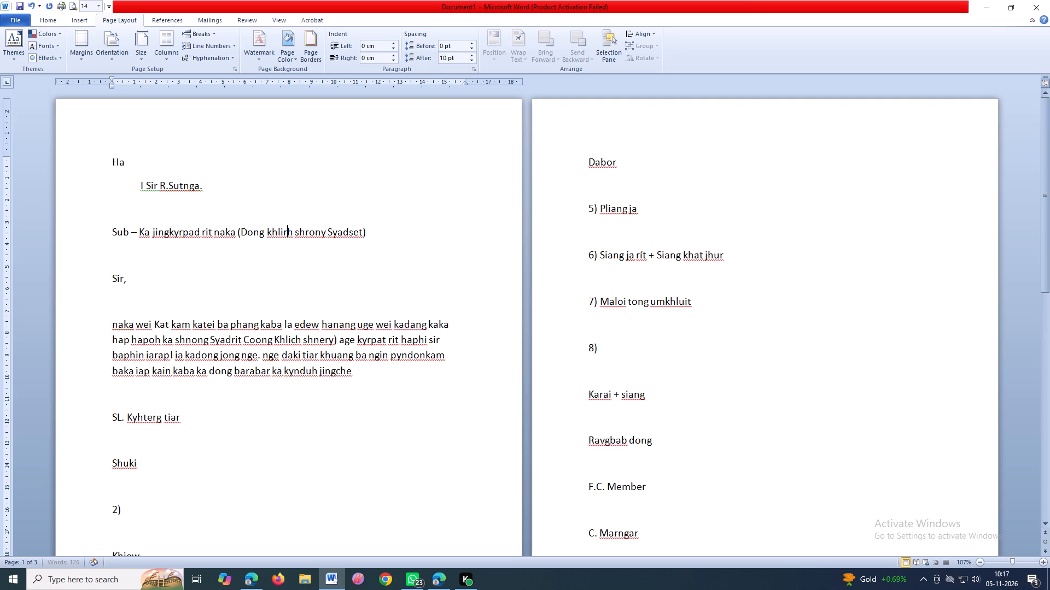
key("BackSpace")
key("e")
Correct the word "shrony" in the subject line to "shnong".
key("Right")
key("Right")
key("Right")
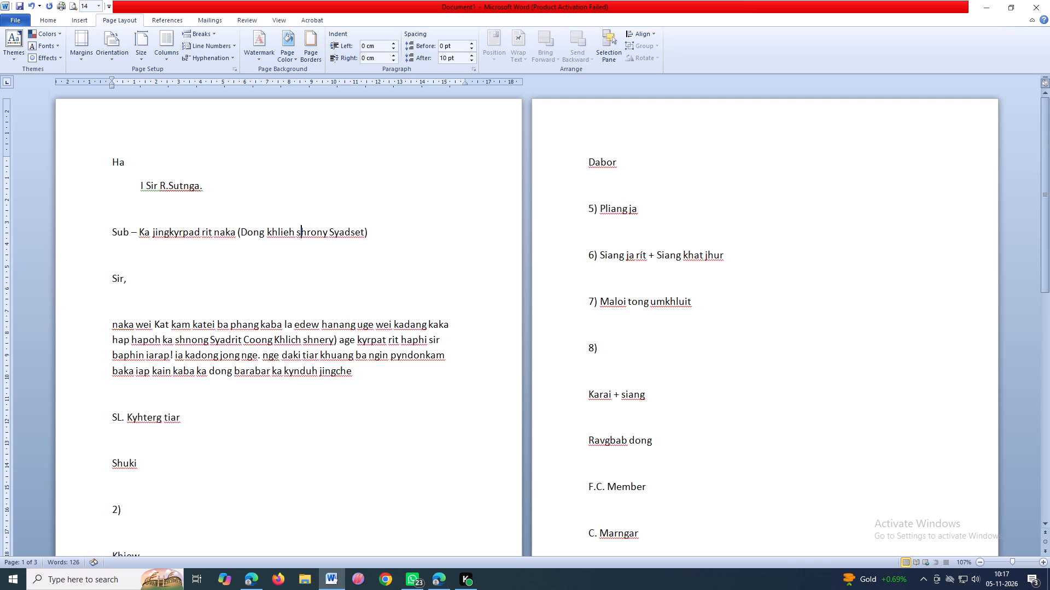
key("Right")
key("Right")
key("Right")
key("Left")
key("BackSpace")
key("m")
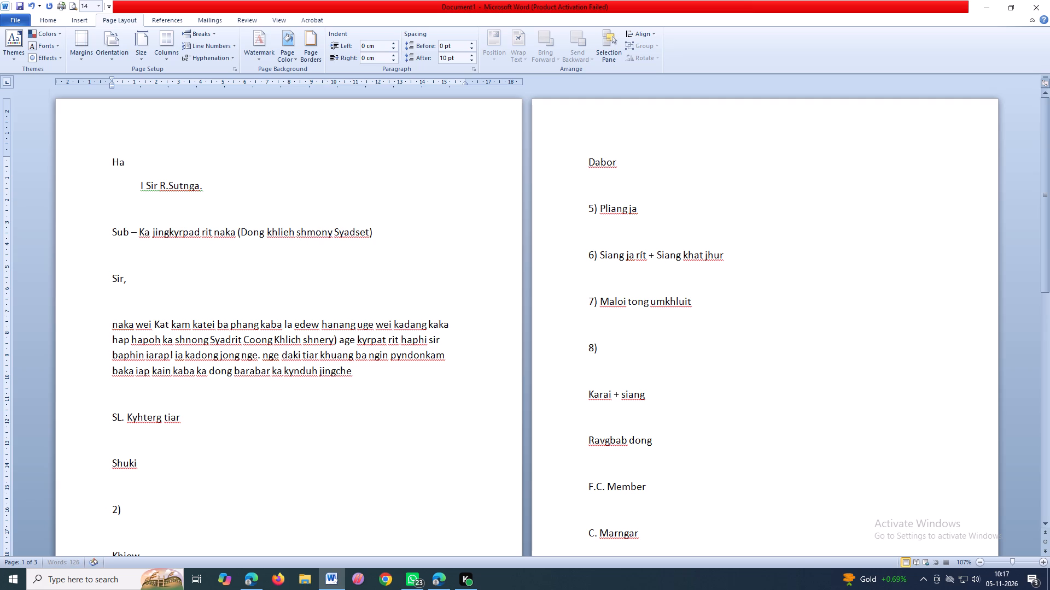
key("BackSpace")
key("n")
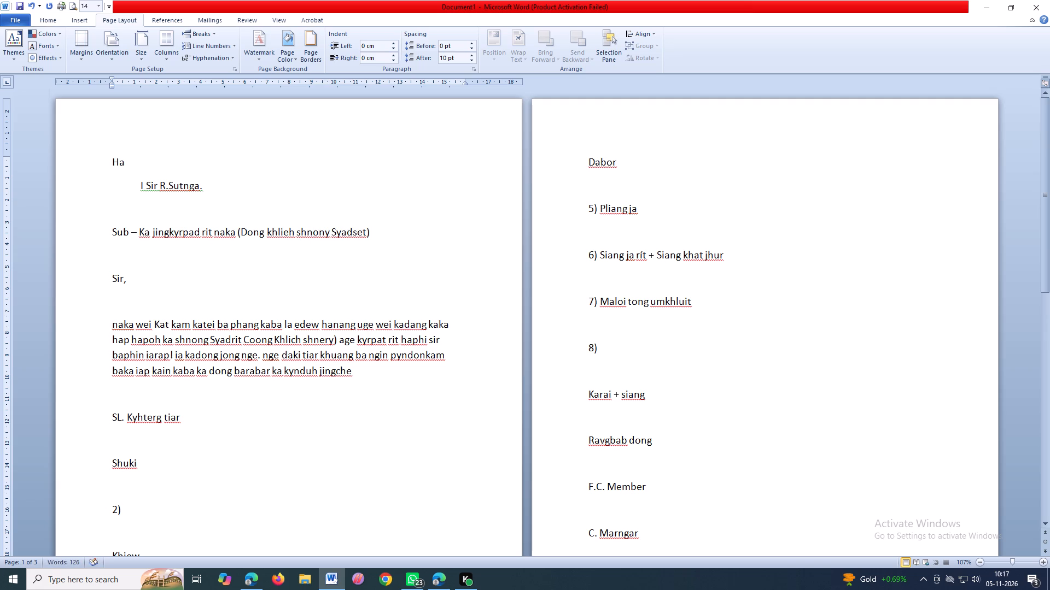
key("Right")
key("Right")
key("Right")
key("BackSpace")
key("h")
key("BackSpace")
key("g")
Correct the place name "Syadset" at the end of the subject line to "Syadrit".
key("Down")
key("Down")
key("Down")
key("Down")
key("Down")
key("Down")
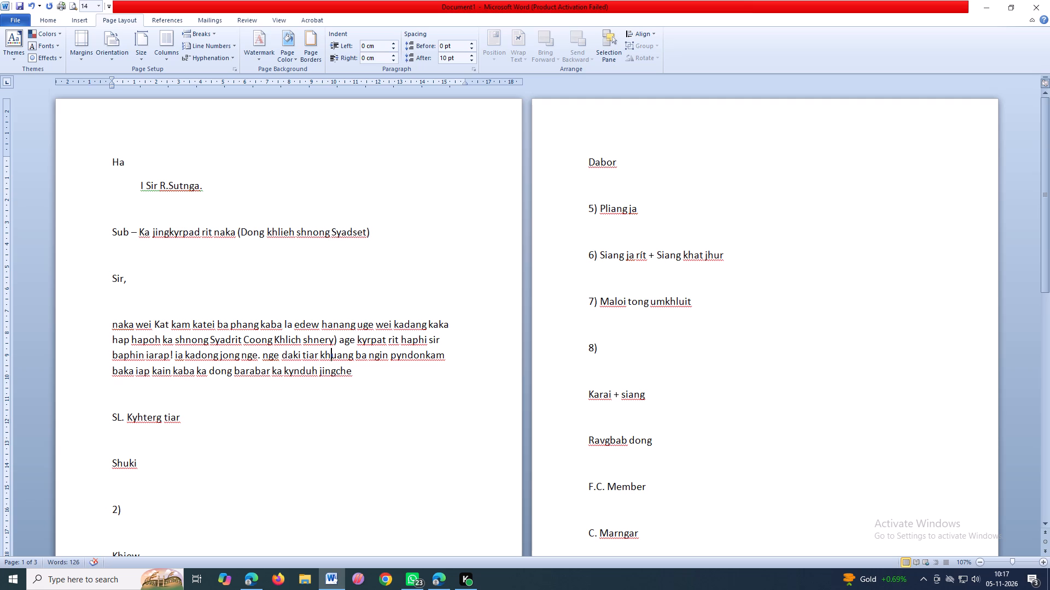
left_click(355, 236)
key("BackSpace")
key("r")
key("Right")
key("BackSpace")
key("i")
Make the entire subject line, from "Sub" to the closing parenthesis, bold.
left_click_drag(388, 228, 386, 229)
left_click_drag(386, 229, 119, 229)
left_click(57, 15)
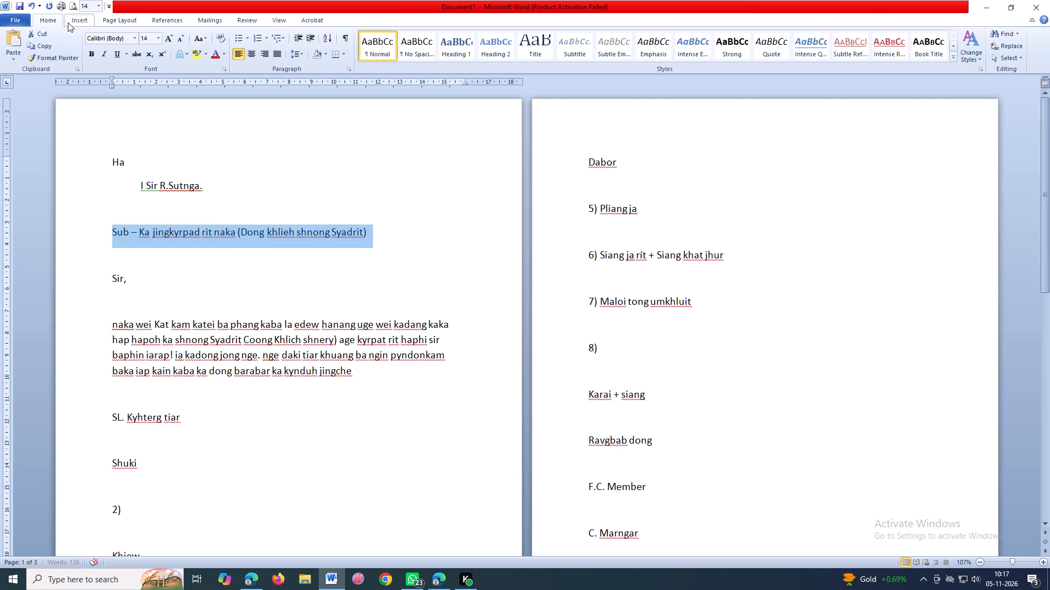
left_click(96, 54)
Remove the blank line between "Sir," and the body paragraph of the letter.
left_click(132, 295)
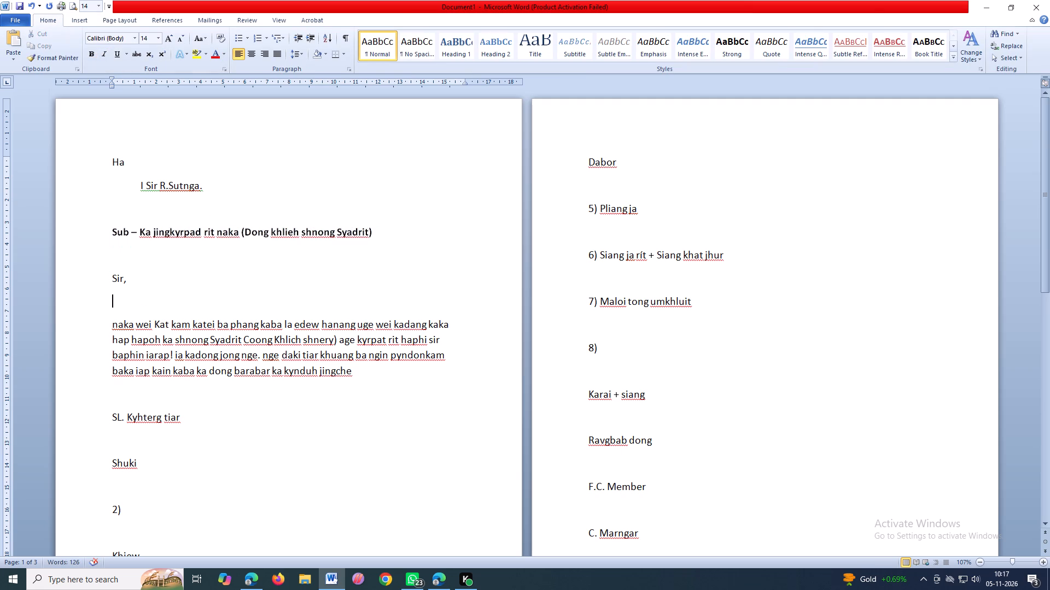
left_click(131, 285)
left_click(119, 309)
key("BackSpace")
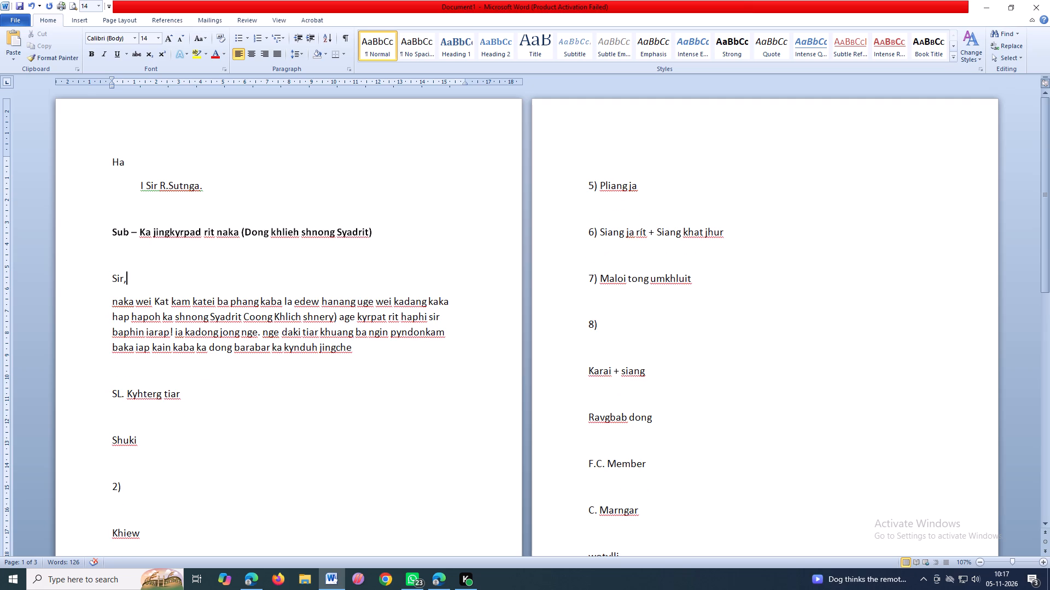
Delete the words "naka wei" at the start of the body paragraph and indent its first line.
left_click_drag(155, 302, 123, 304)
key("BackSpace")
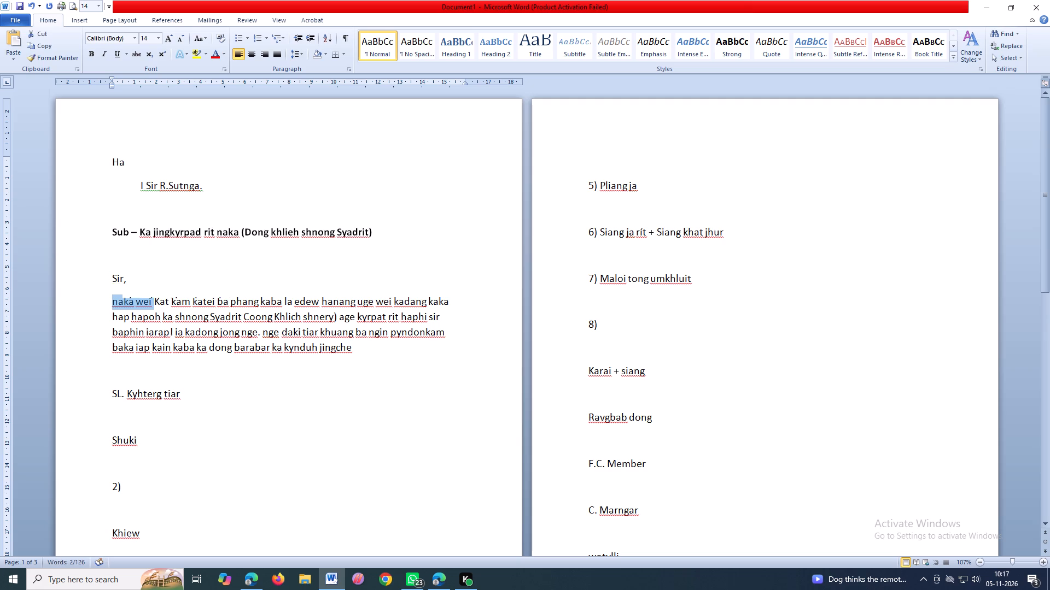
key("Tab")
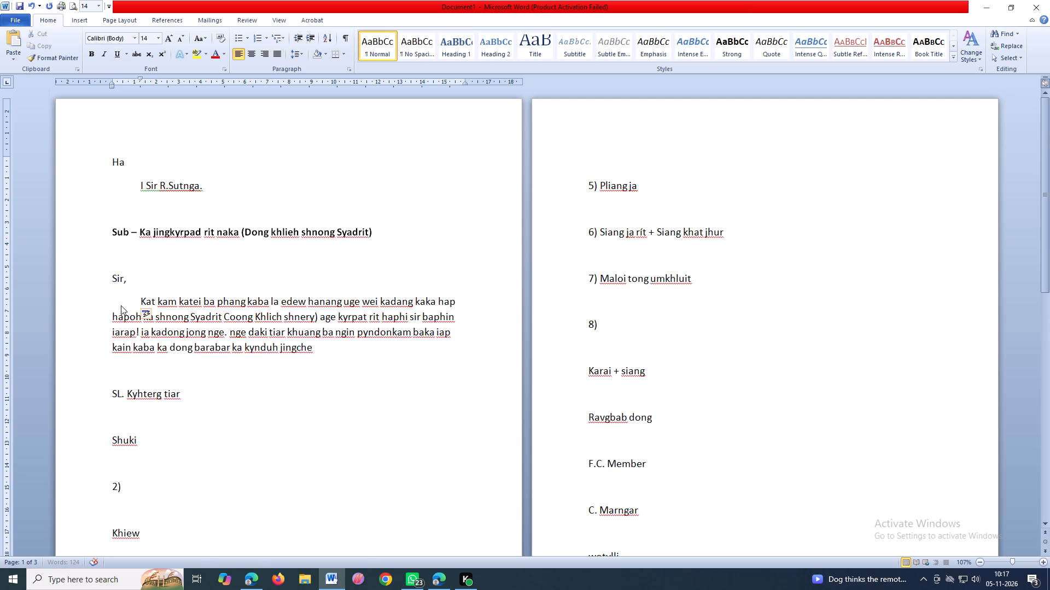
Set the spacing after the "Sir," line and the body paragraph to 0 pt.
left_click(129, 287)
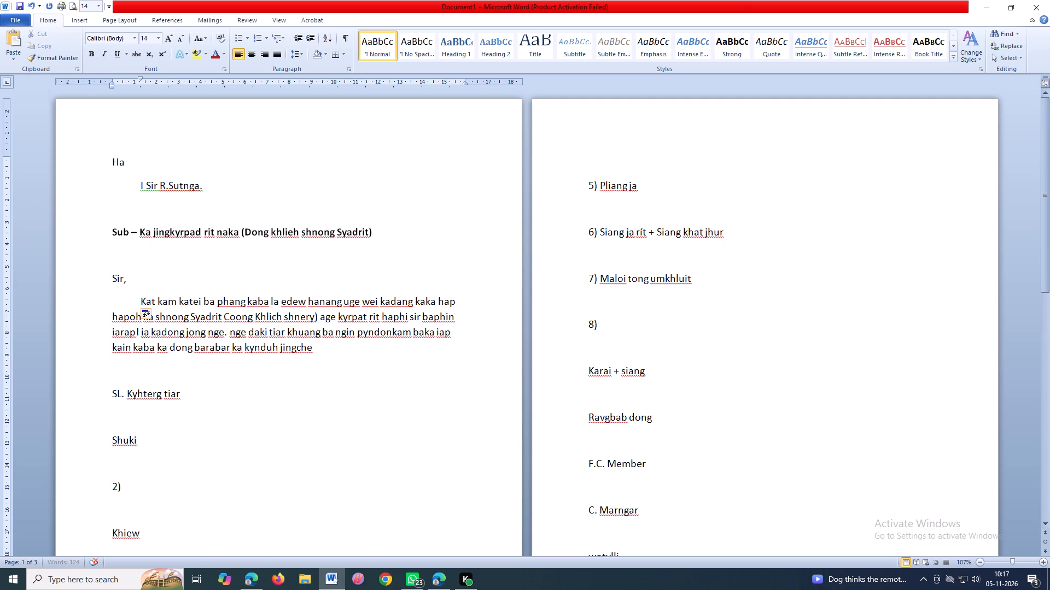
left_click(132, 296)
left_click_drag(135, 296, 133, 282)
left_click_drag(140, 305, 139, 281)
left_click_drag(123, 278, 145, 302)
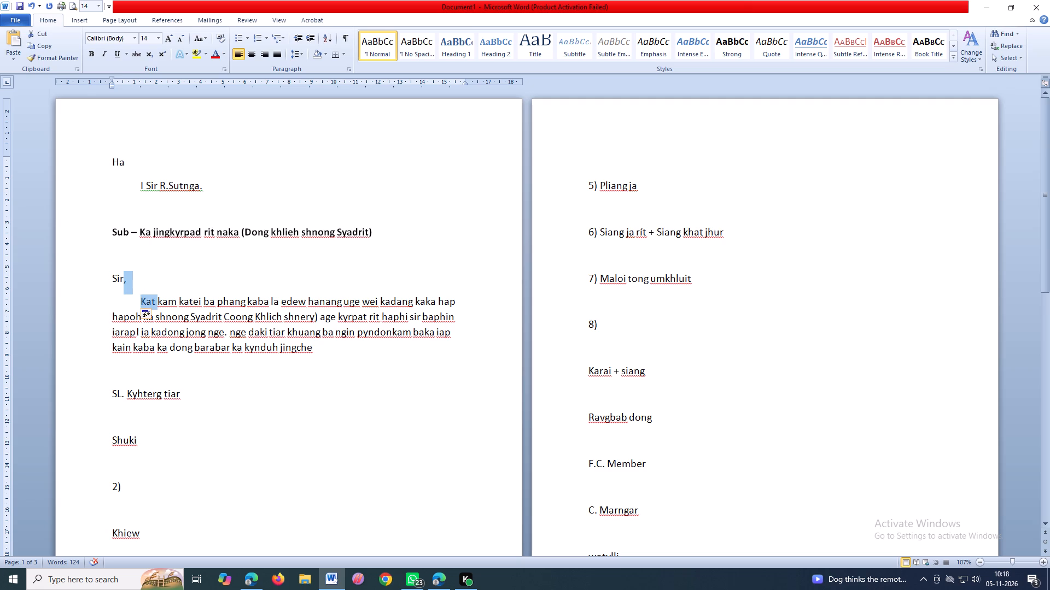
left_click(121, 16)
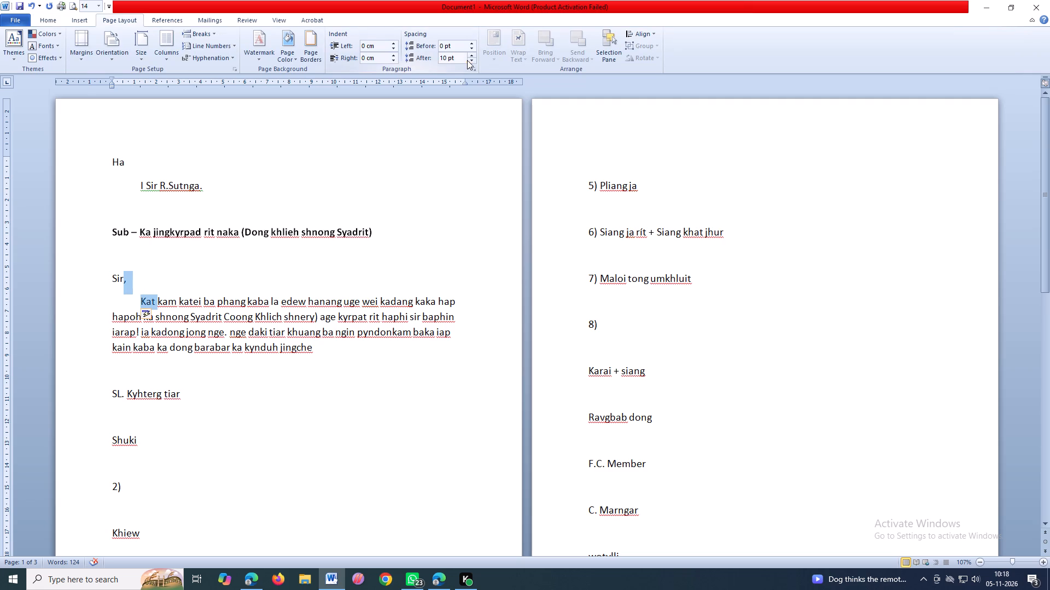
left_click(470, 61)
left_click(470, 61)
left_click(324, 308)
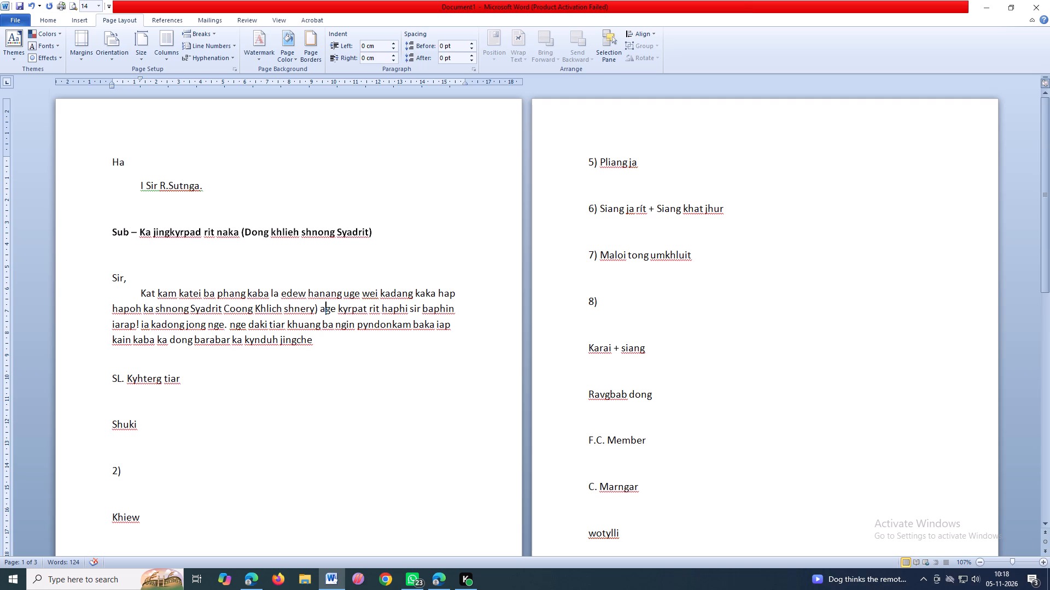
Correct "edew hanang" in the first line of the body paragraph to "kdew haneng".
left_click(284, 296)
key("BackSpace")
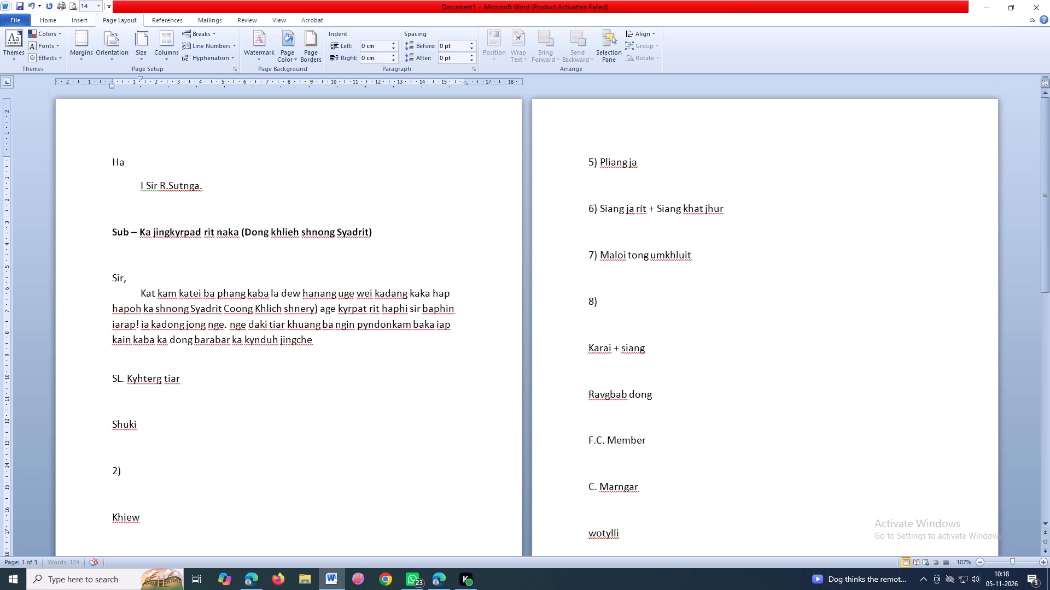
key("k")
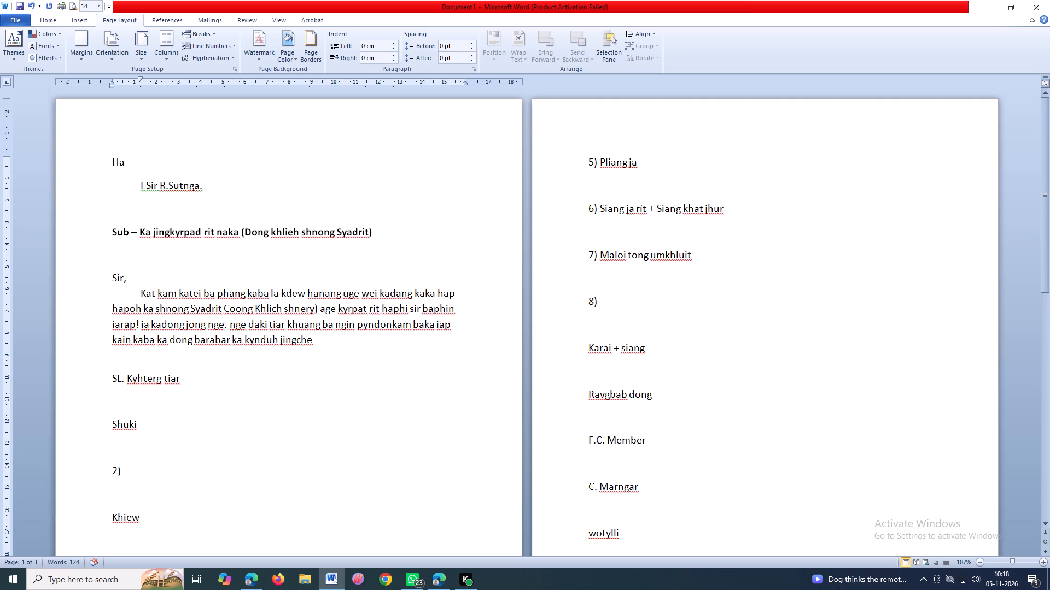
left_click(335, 298)
left_click(330, 296)
key("BackSpace")
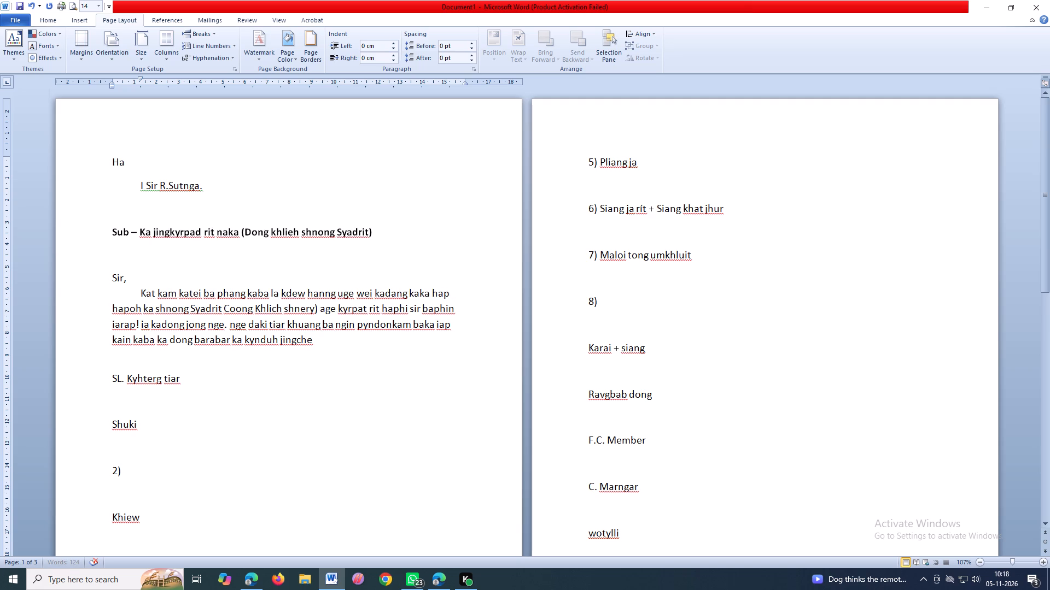
key("e")
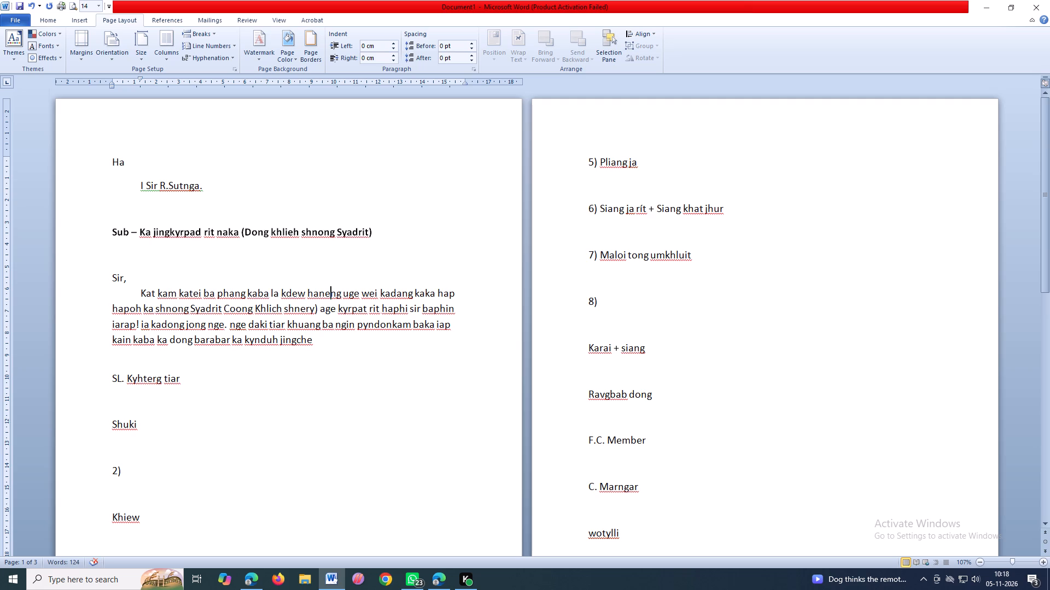
Replace the word "uge" before "wei" in the body paragraph with "ngi naka".
left_click_drag(346, 294, 359, 291)
key("BackSpace")
key("BackSpace")
type("ngi")
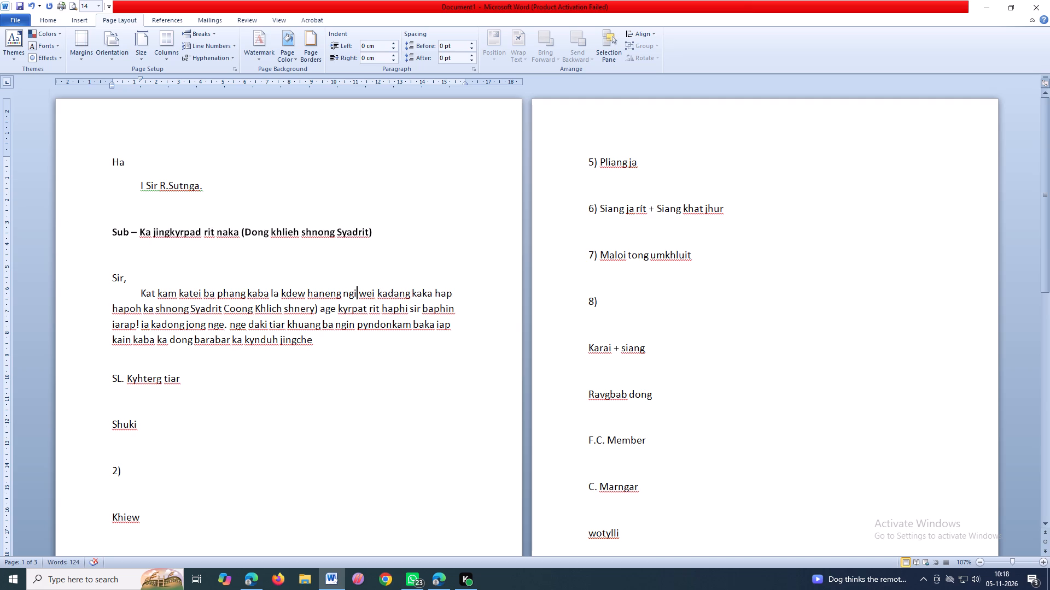
key("space")
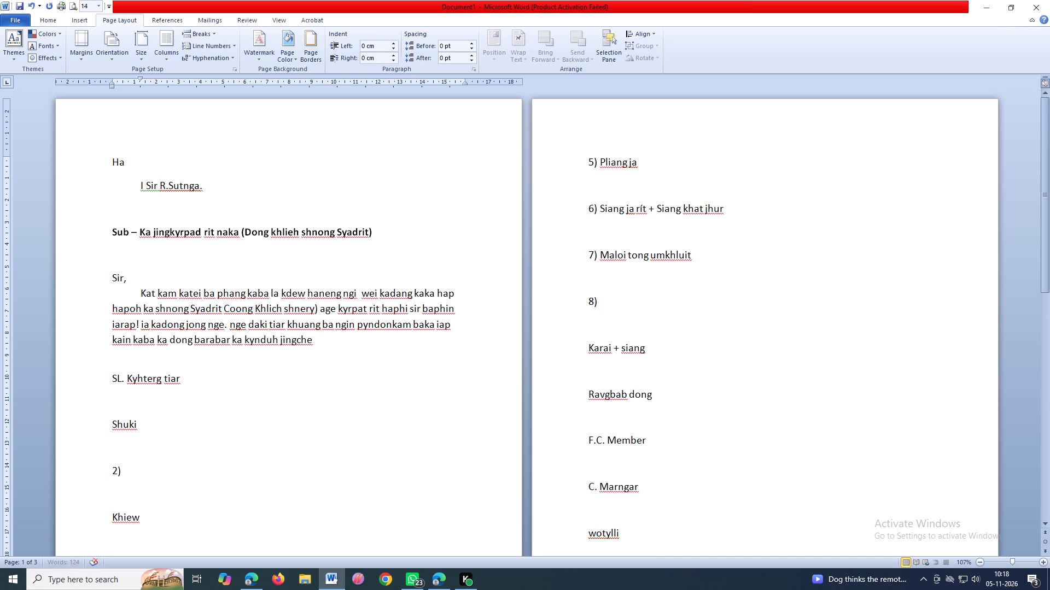
type("naka")
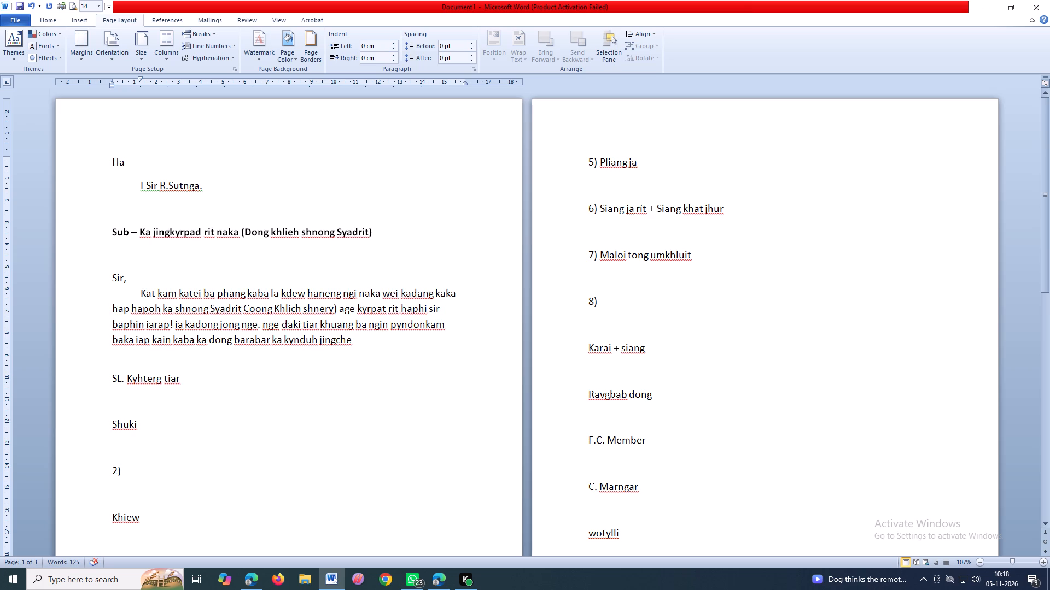
Correct "kadang kaka" at the end of the body paragraph's first line to "ka dong kaba".
left_click(414, 293)
key("space")
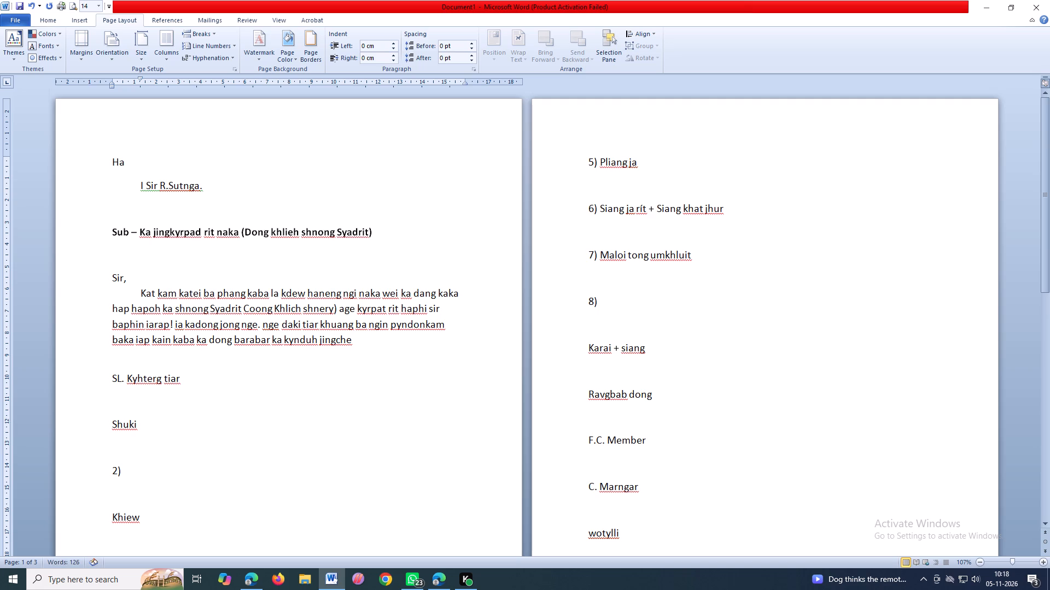
left_click(425, 294)
key("BackSpace")
key("o")
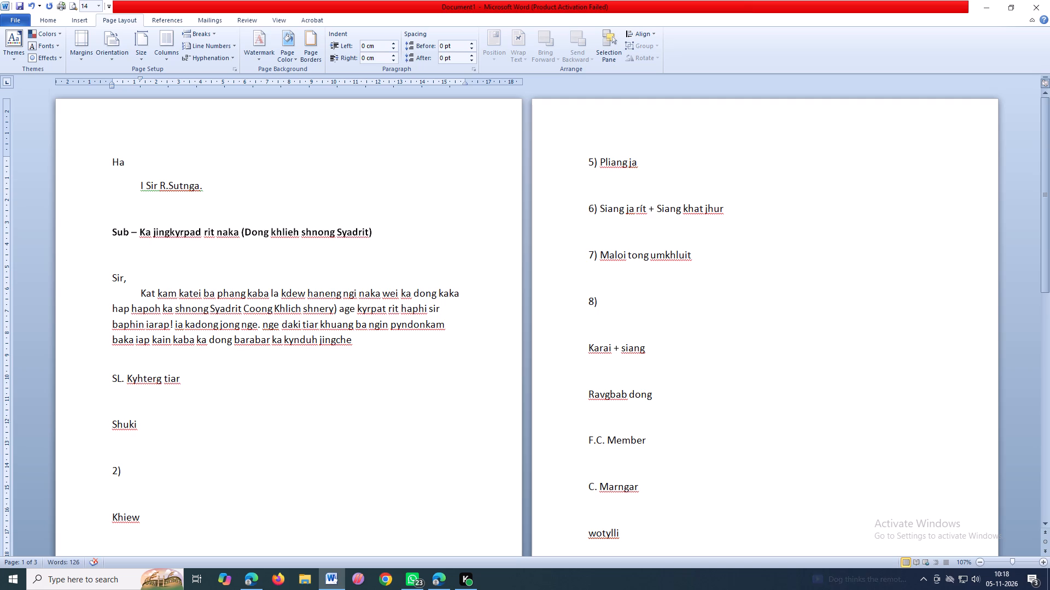
left_click(455, 291)
key("BackSpace")
key("b")
Justify the whole body paragraph beginning with "Kat kam katei".
left_click_drag(136, 297, 326, 337)
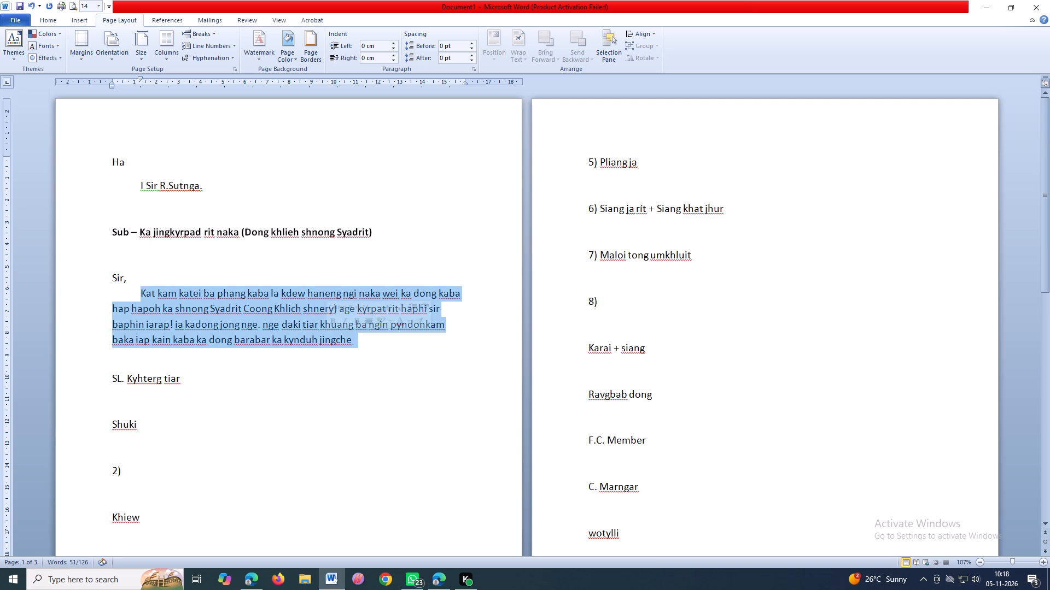
left_click(57, 19)
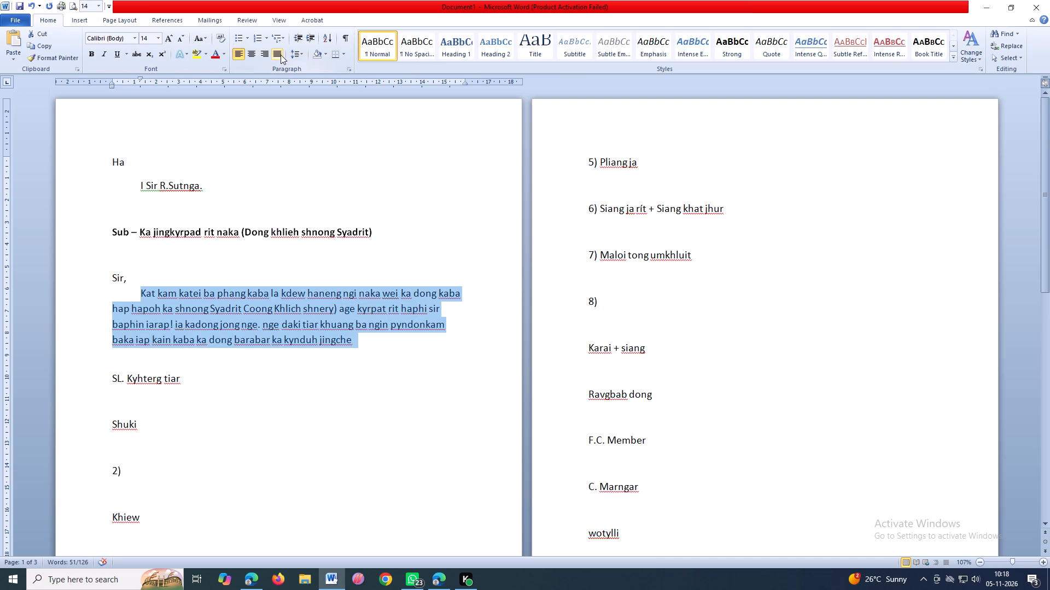
left_click(281, 55)
left_click(408, 356)
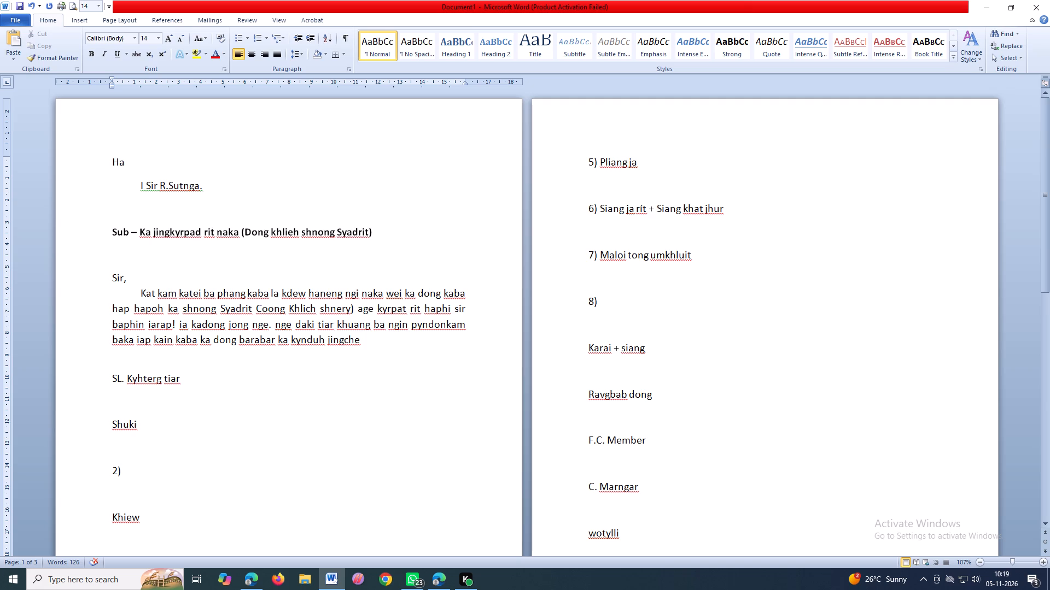
Correct "Coong" after "Syadrit" in the body paragraph to "(Dong", including the opening parenthesis.
left_click(260, 312)
key("BackSpace")
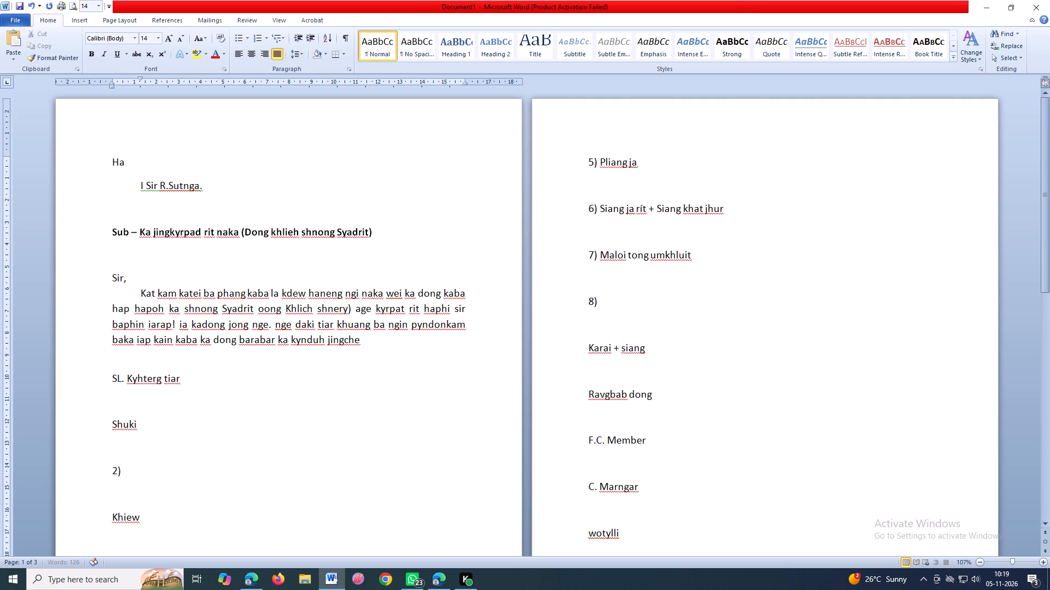
key("shift+parenleft")
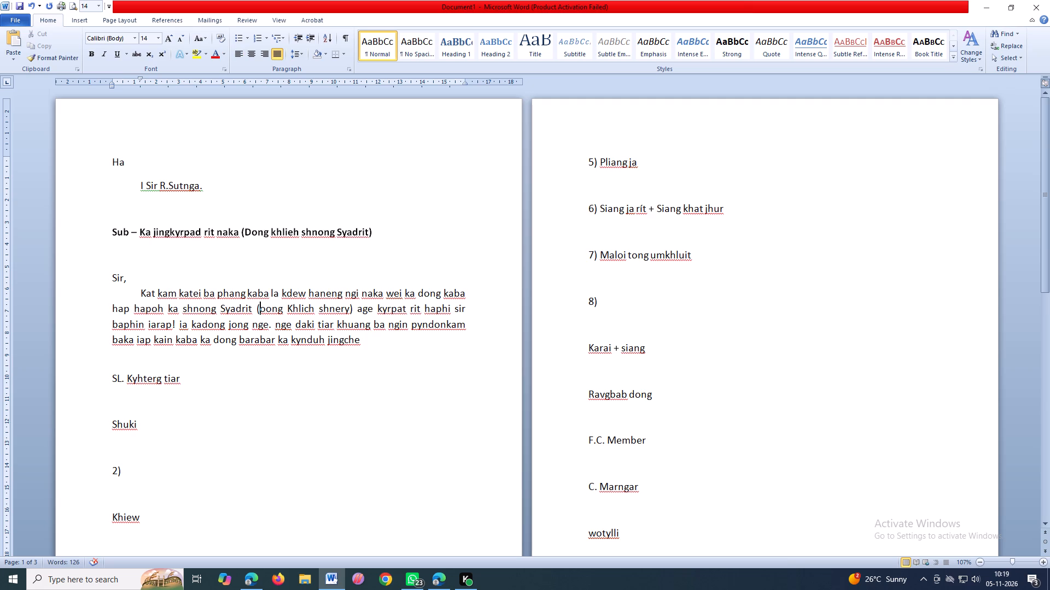
key("Right")
key("BackSpace")
key("shift+d")
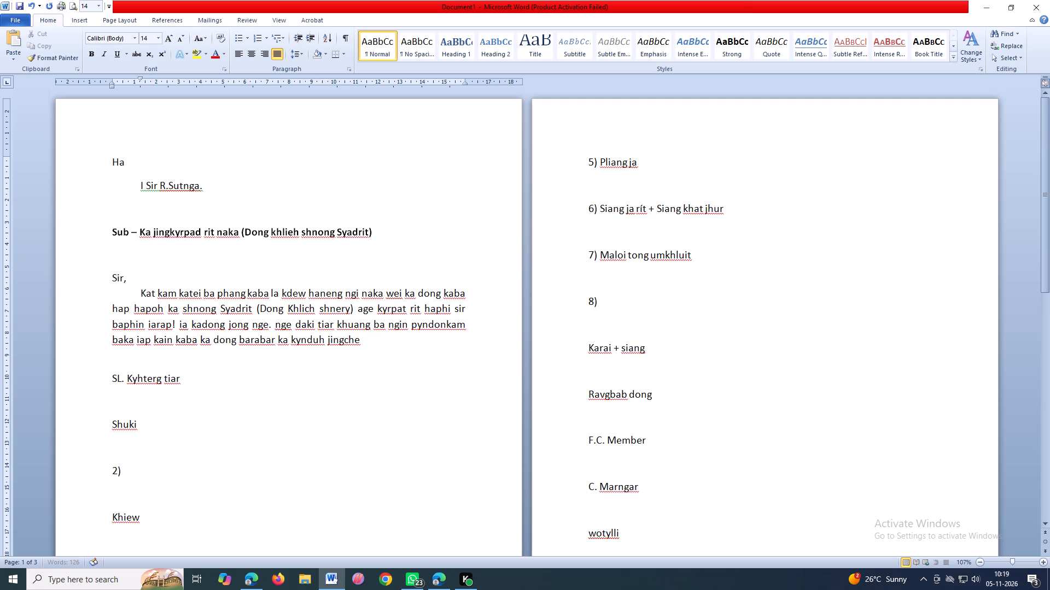
Correct "Khlich shnery" inside the body paragraph's parentheses to "Khlieh shnong".
left_click(302, 308)
left_click(303, 313)
left_click(304, 311)
key("BackSpace")
key("e")
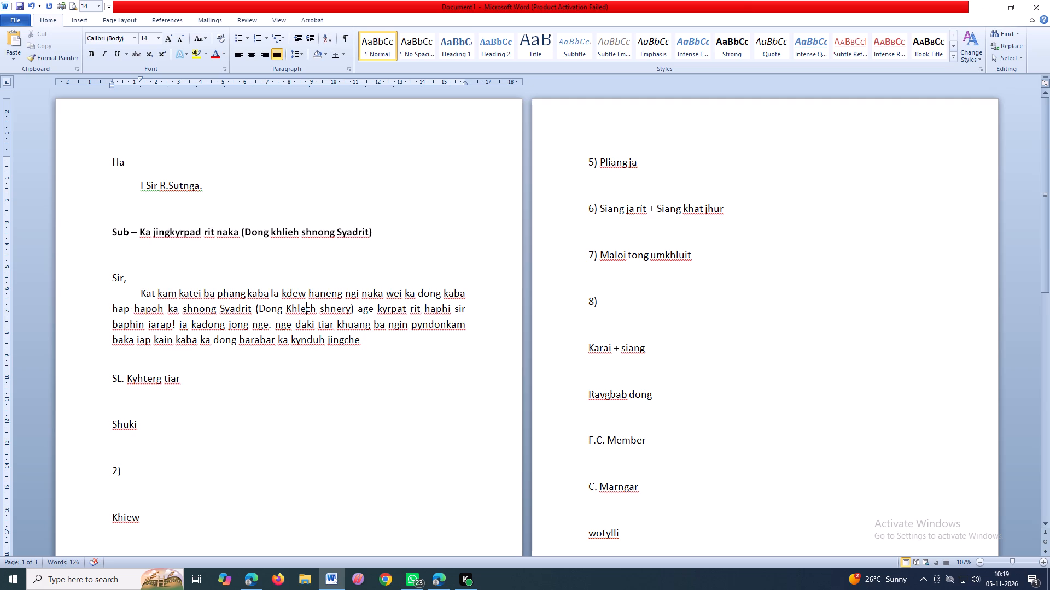
key("BackSpace")
key("i")
key("Right")
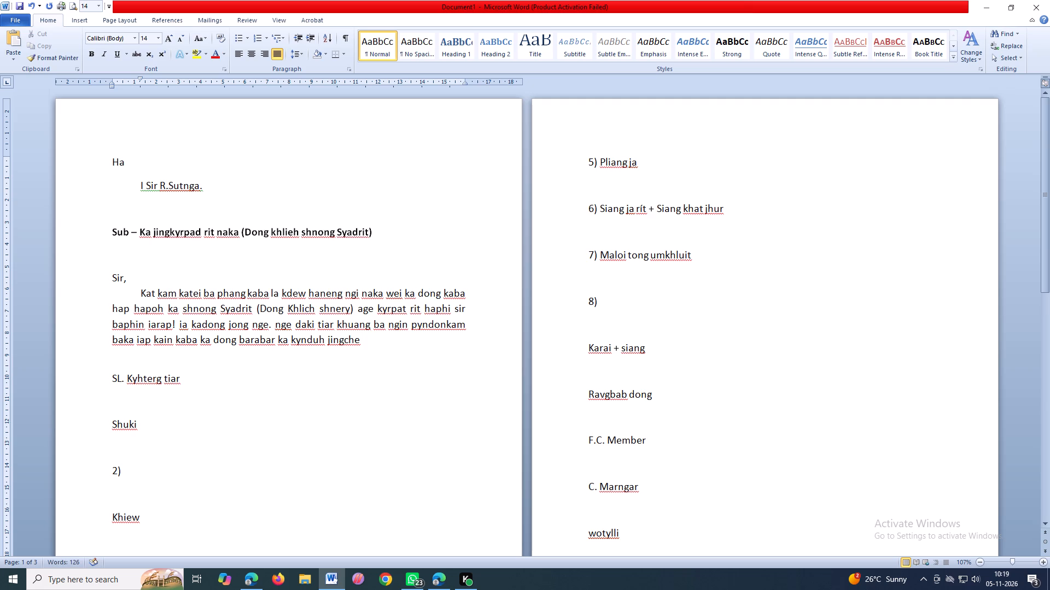
key("BackSpace")
key("e")
left_click_drag(349, 306, 337, 310)
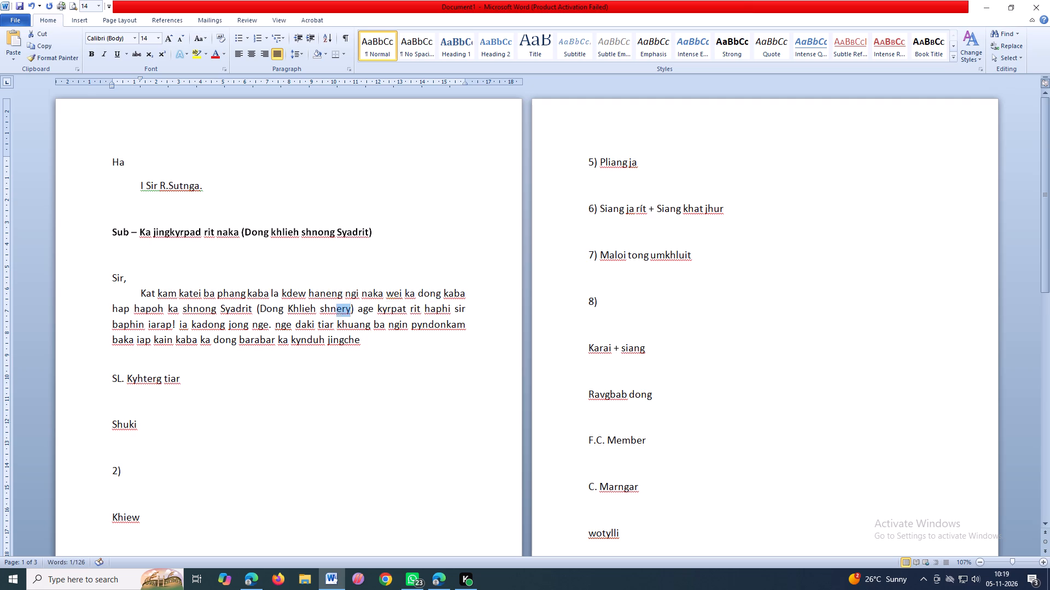
key("BackSpace")
type("ong")
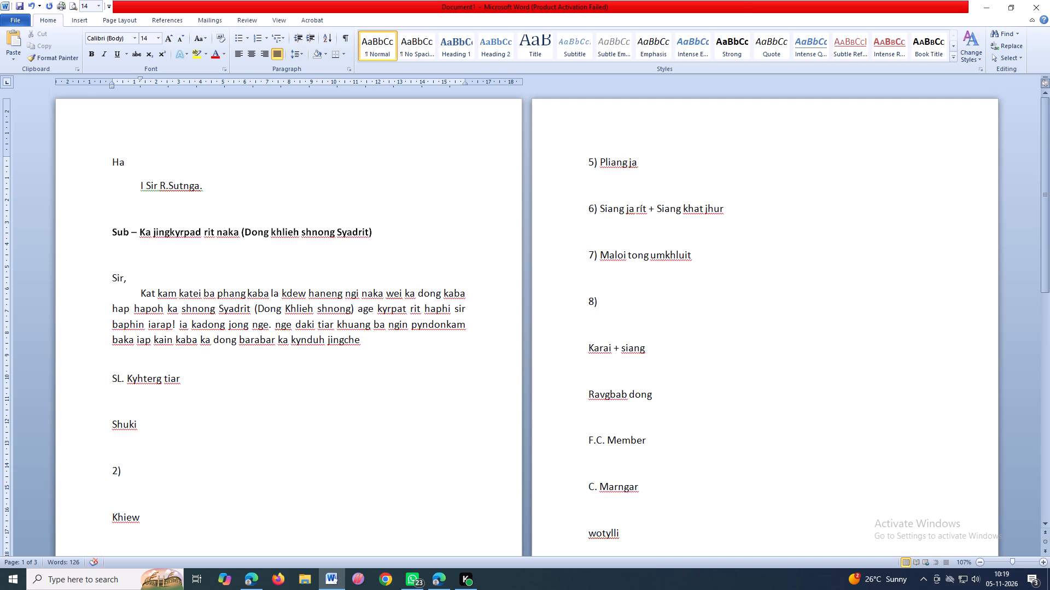
Replace "age kyrpat" after "(Dong Khlieh shnong)" in the body paragraph with "ngi kyrpad".
left_click_drag(359, 309, 401, 309)
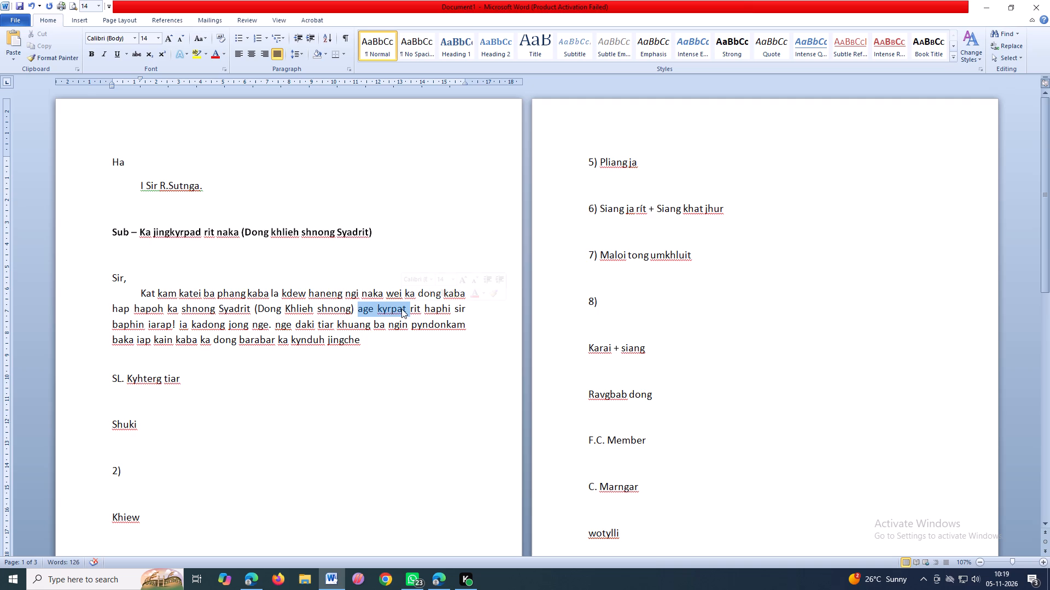
key("BackSpace")
type("ngo")
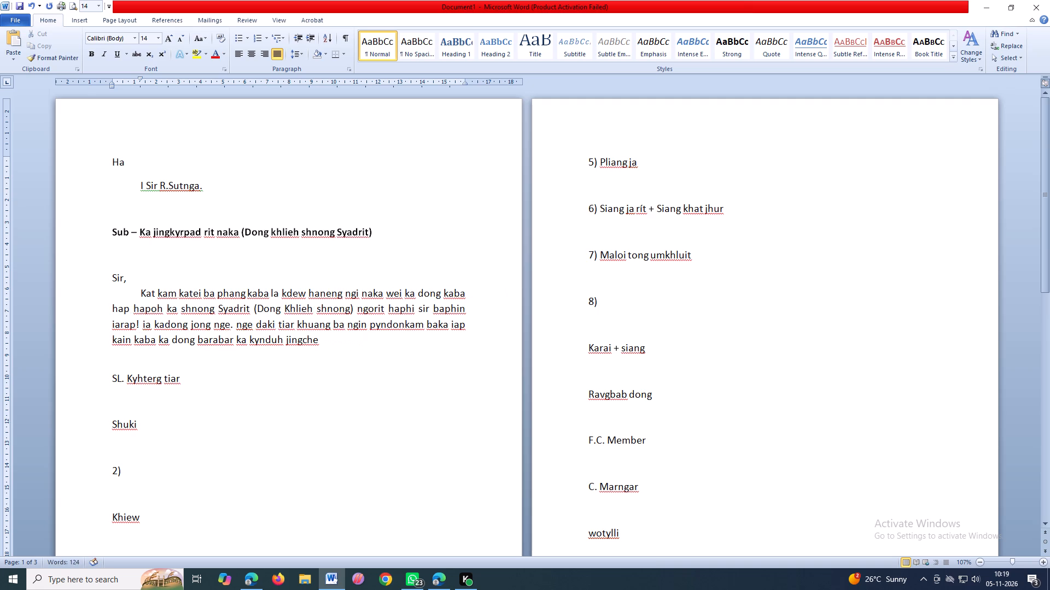
key("space")
key("BackSpace")
key("BackSpace")
type("i kyu")
key("BackSpace")
type("yr")
key("BackSpace")
key("BackSpace")
key("r")
type("[a")
key("BackSpace")
key("BackSpace")
type("oa")
key("BackSpace")
key("BackSpace")
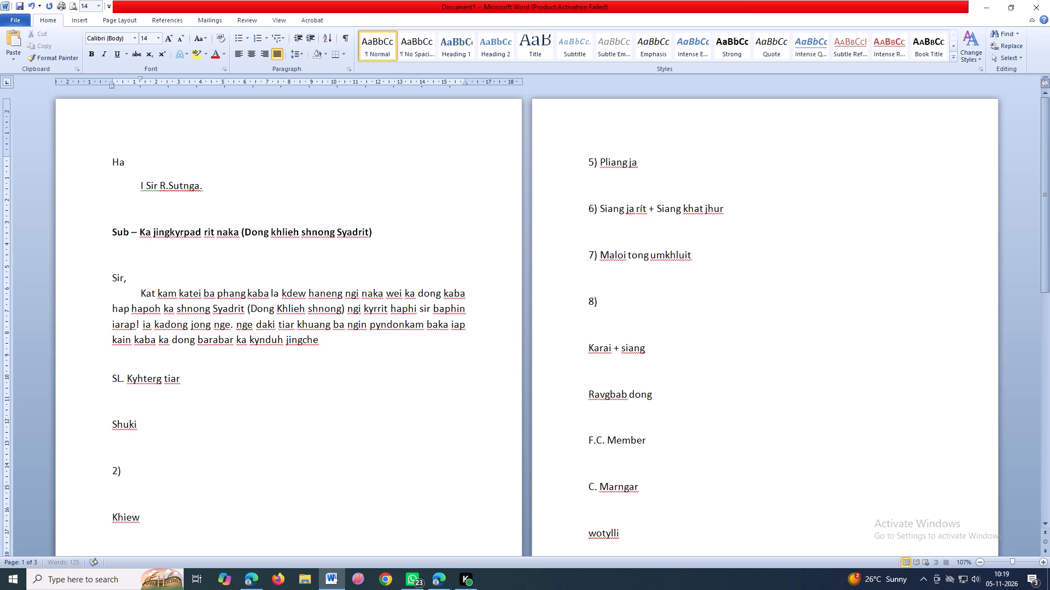
type("pad")
key("space")
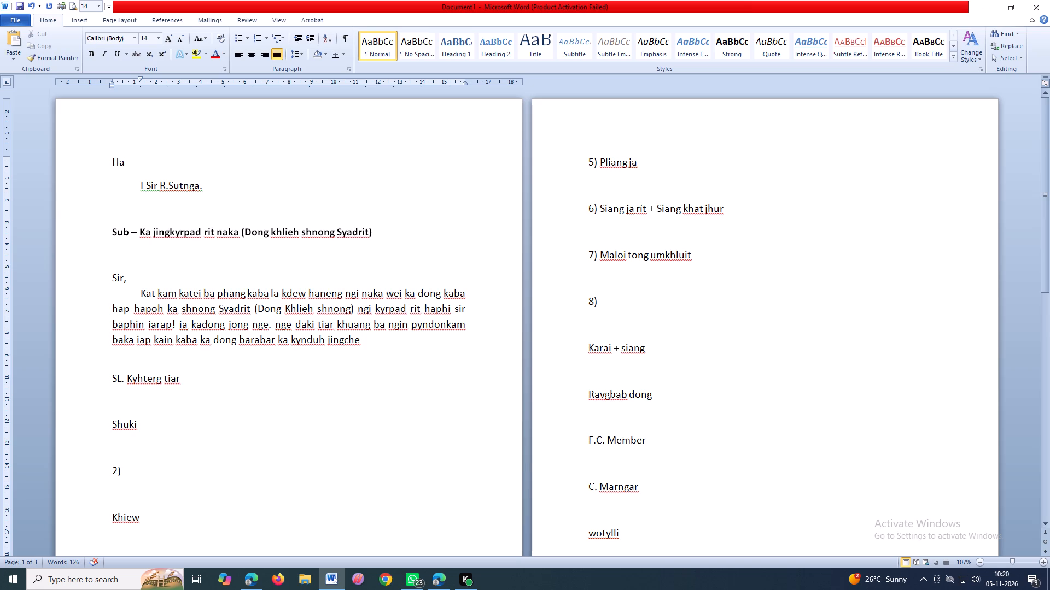
Replace the exclamation mark after "iarap" in the body paragraph with the word "lem".
left_click(173, 326)
key("Right")
key("BackSpace")
key("space")
type("leh")
key("BackSpace")
key("m")
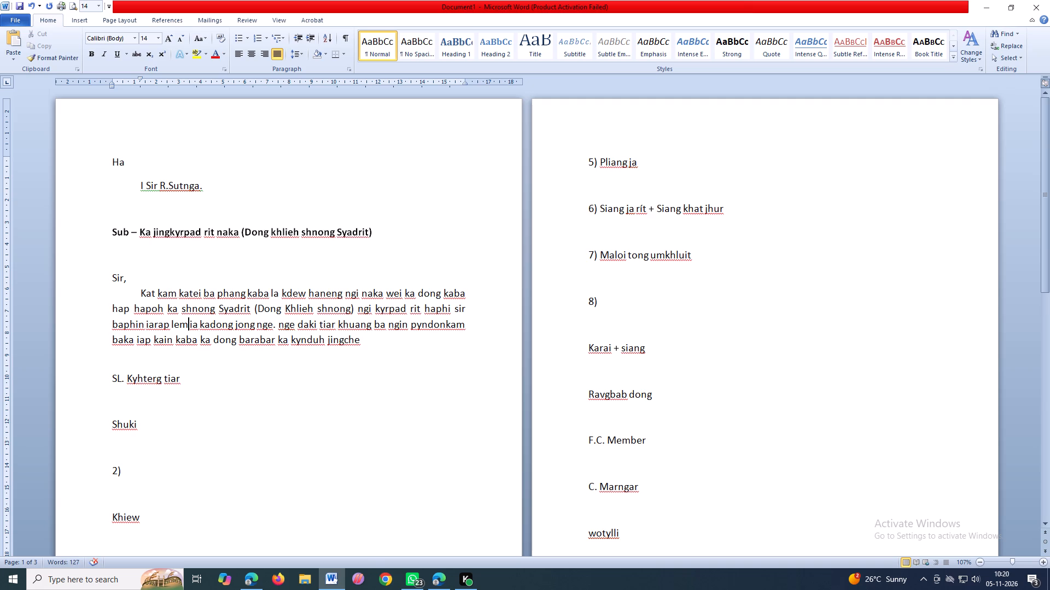
Correct "nge. nge" after "jong" in the body paragraph to a single "ngi" without the full stop.
left_click(271, 324)
key("BackSpace")
key("i")
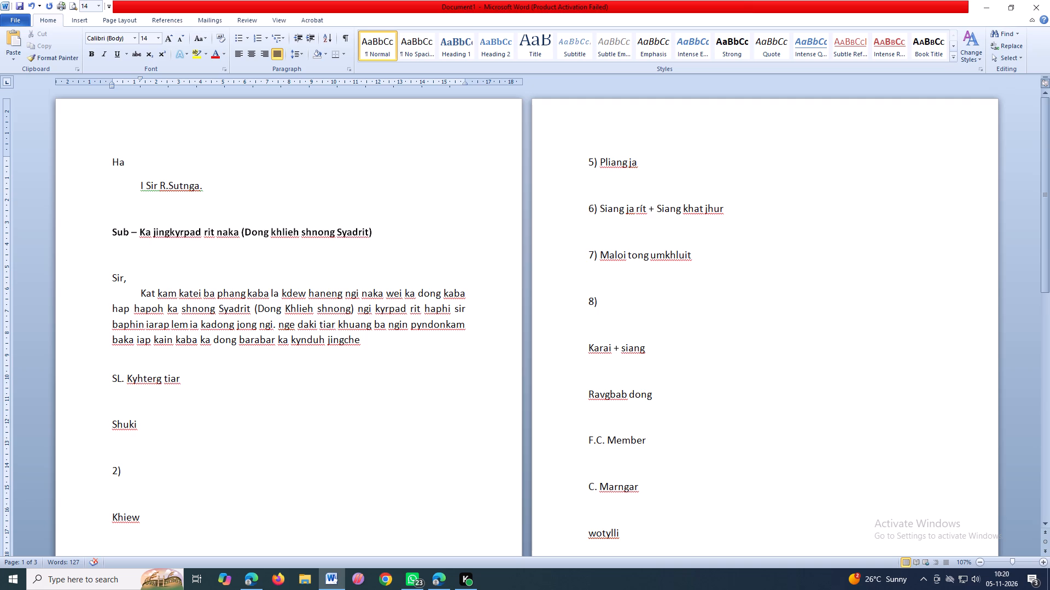
left_click(276, 326)
key("BackSpace")
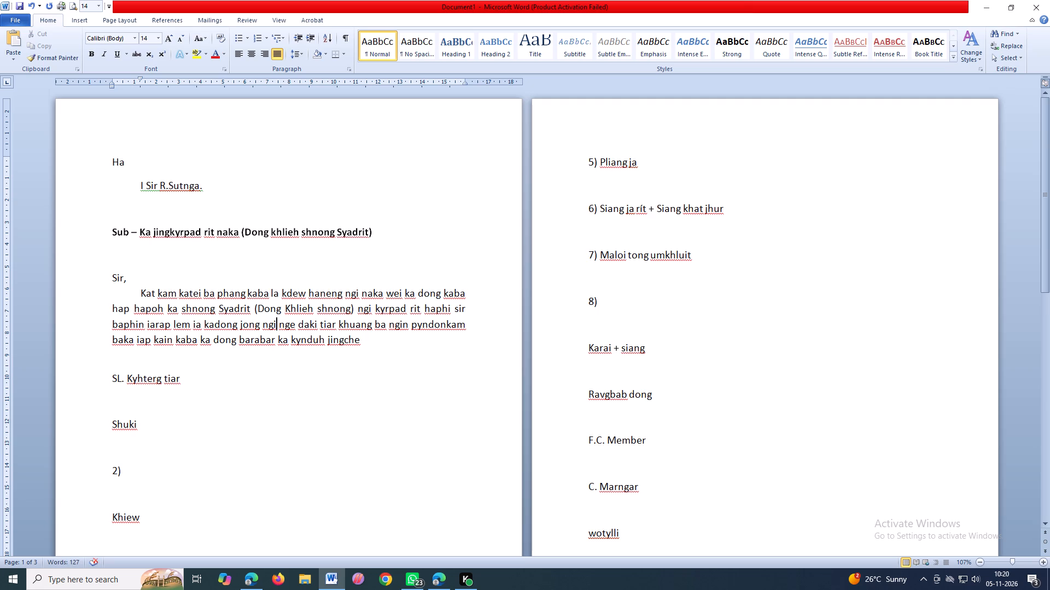
key("Right")
key("Right")
key("Right")
key("Right")
key("BackSpace")
key("BackSpace")
key("BackSpace")
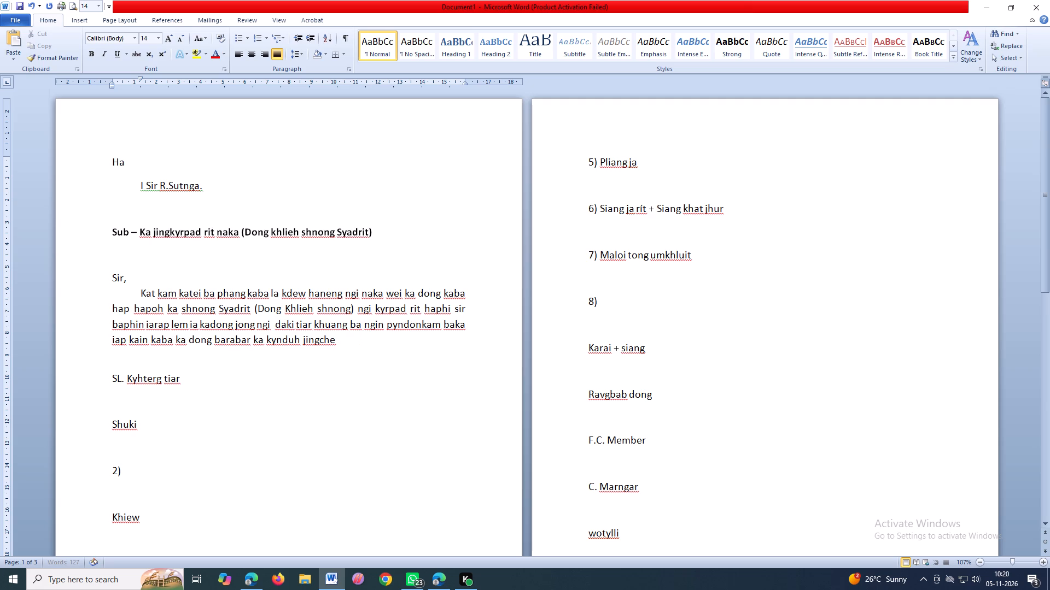
key("BackSpace")
Correct "khuang" after "daki tiar" in the body paragraph to "khnang".
key("Right")
key("Right")
key("Right")
key("Right")
key("Right")
key("Right")
key("Right")
key("Right")
key("Right")
key("Right")
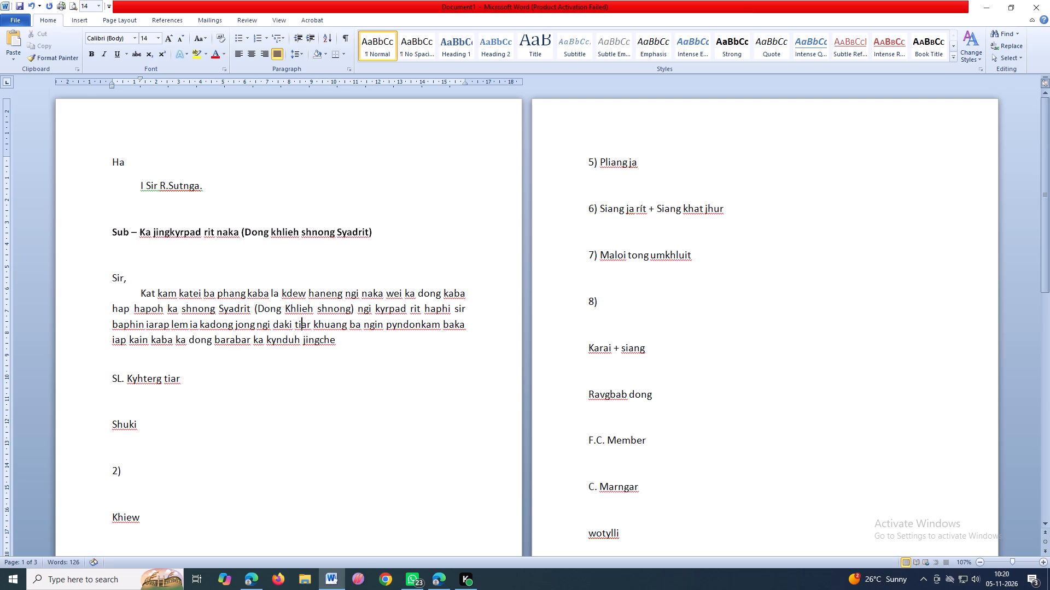
key("Right")
key("Right")
key("Right")
key("Right")
key("Right")
key("Right")
key("Left")
key("Left")
key("BackSpace")
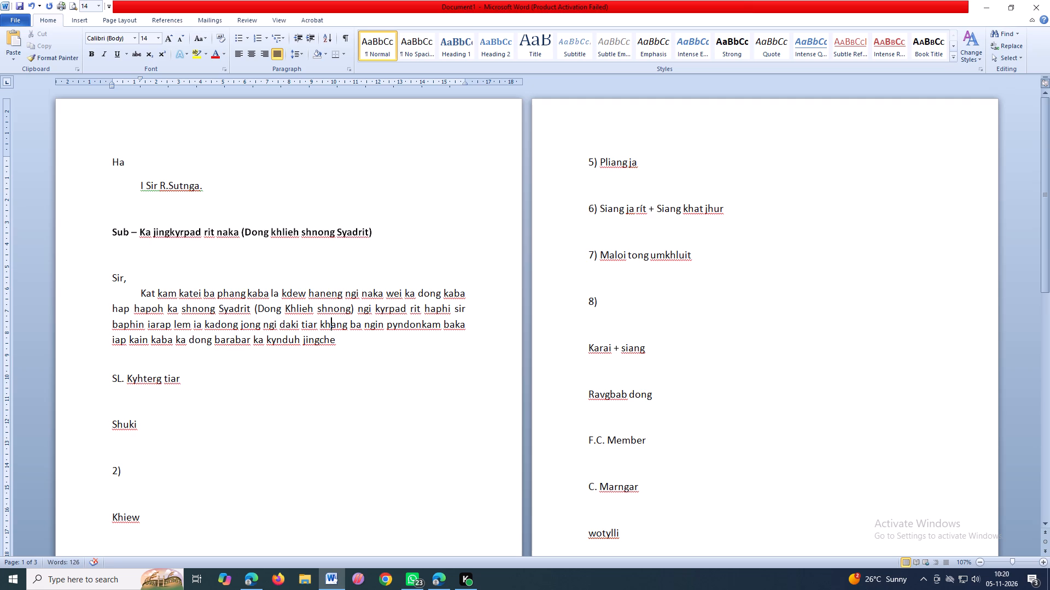
key("n")
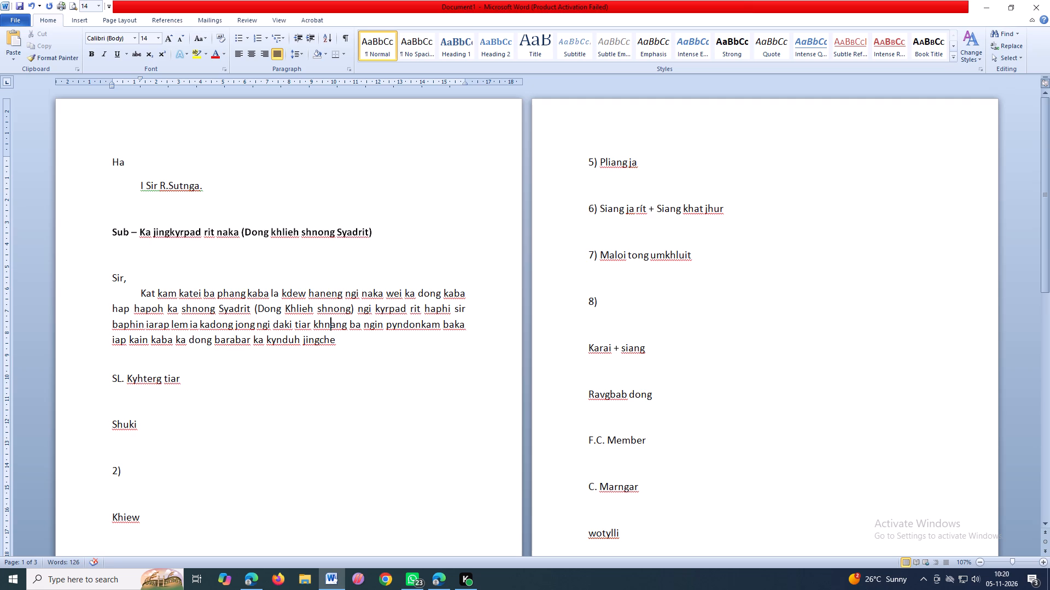
Insert the word "ioh" between "ngin" and "pyndonkam" in the body paragraph.
key("Right")
key("Right")
key("Right")
key("Right")
key("Right")
key("Right")
key("Right")
key("Right")
key("Right")
key("Right")
key("Right")
key("space")
type("ioh")
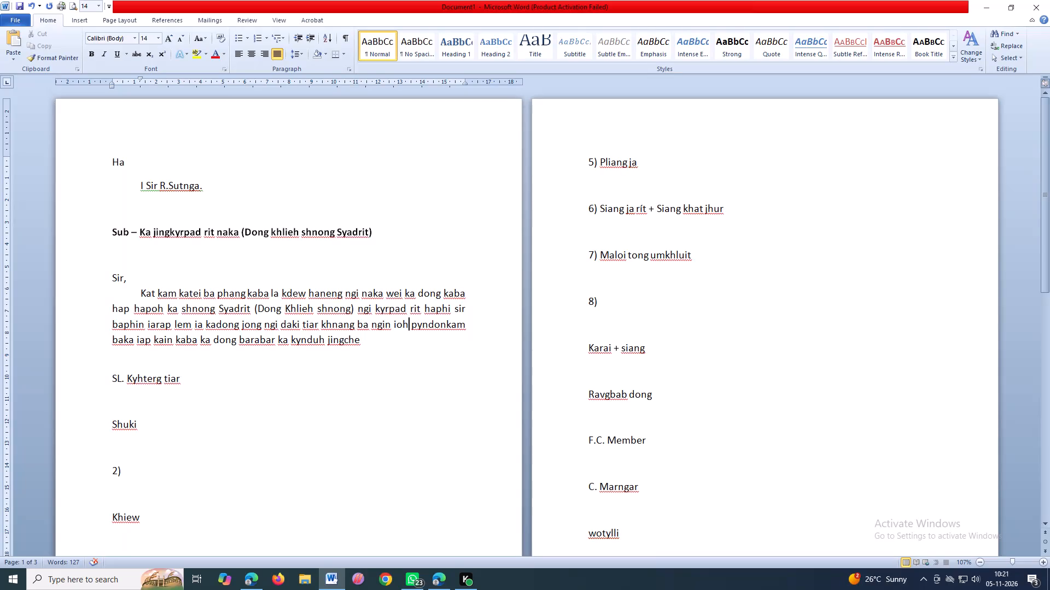
Correct "baka" at the start of the body paragraph's last line to "haka".
left_click(119, 344)
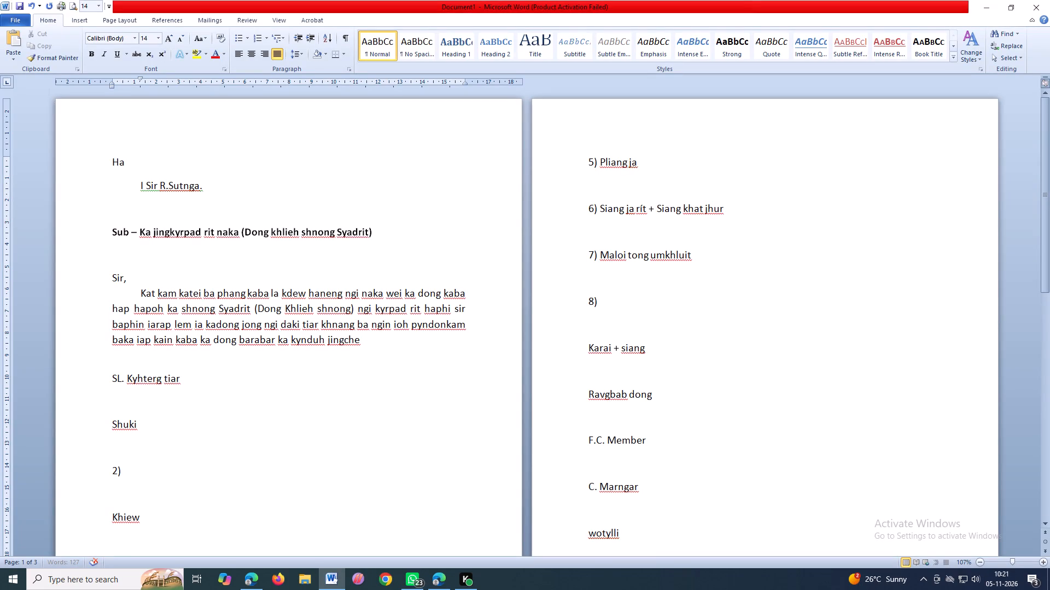
key("BackSpace")
key("h")
Correct "kain" after "iap" in the body paragraph's last line to "ka im".
left_click(163, 338)
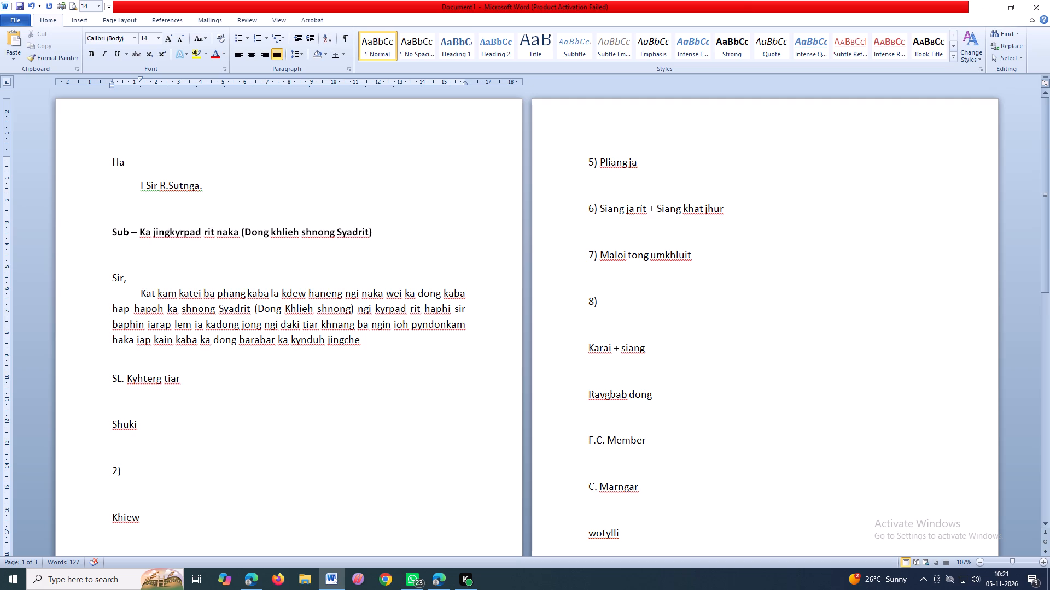
key("space")
left_click(173, 341)
left_click(171, 339)
key("BackSpace")
key("BackSpace")
key("space")
key("Right")
key("BackSpace")
key("i")
key("m")
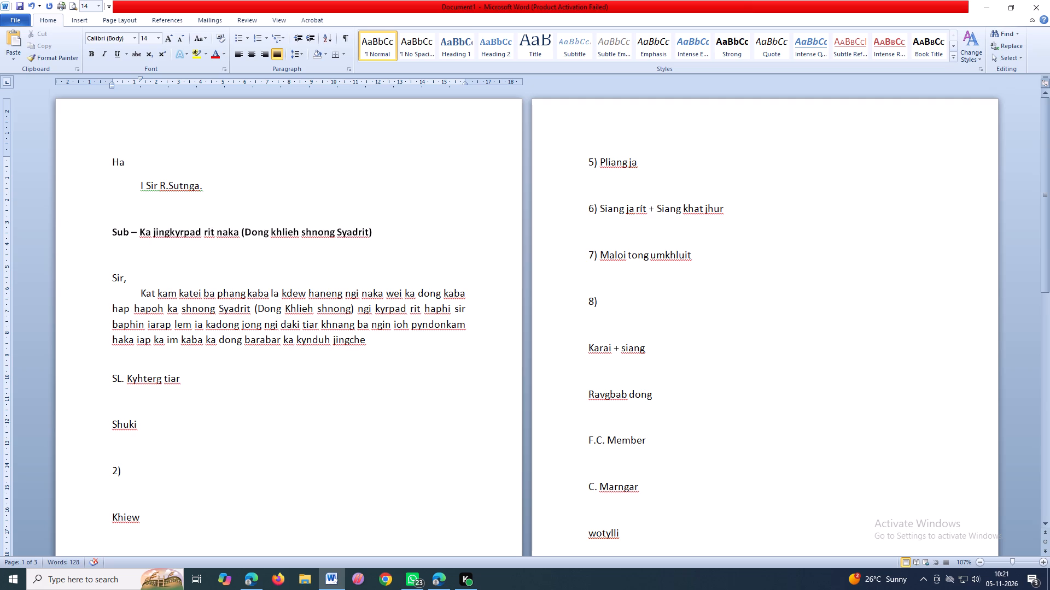
Correct "barabar" in the body paragraph's last line to "barabor".
left_click(275, 340)
key("BackSpace")
key("o")
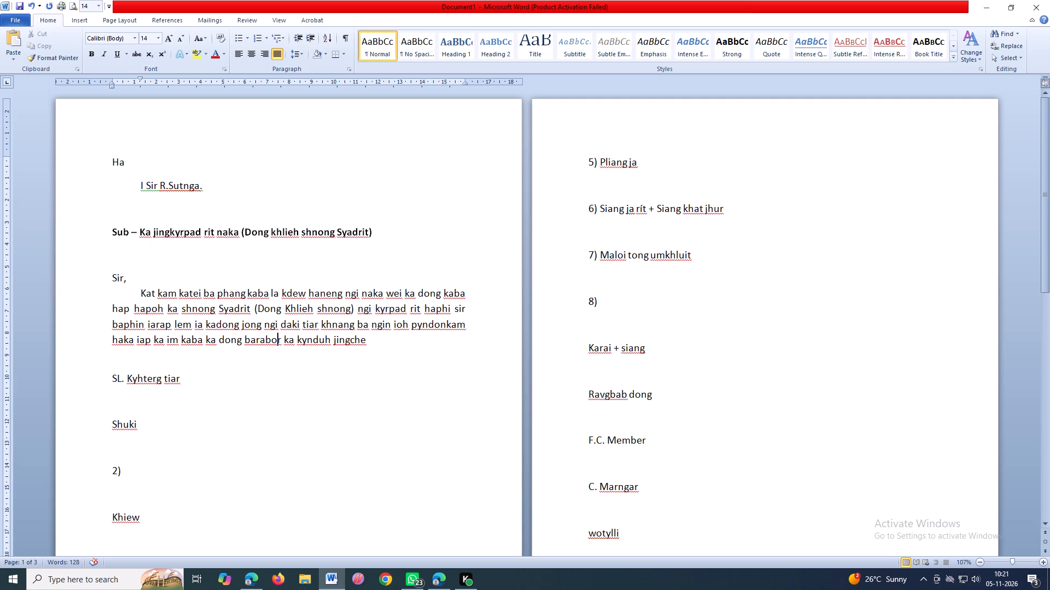
Correct "jingche" at the end of the body paragraph to "jingeh" and close the sentence with a full stop.
left_click(359, 338)
key("BackSpace")
key("BackSpace")
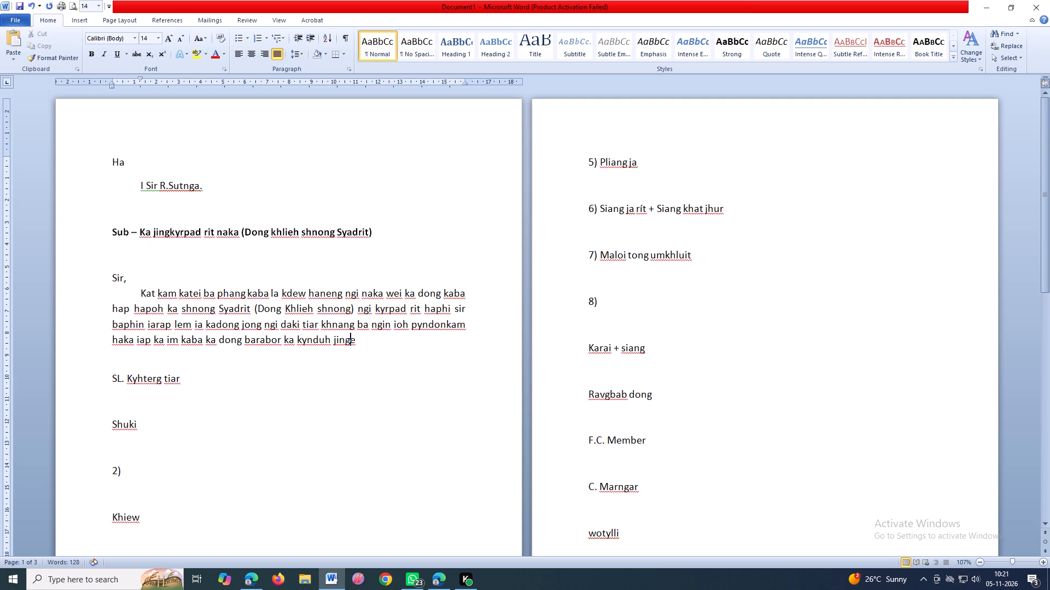
left_click(366, 337)
key("h")
key("period")
Delete the "2)" line and the blank lines around it so "Khiew" directly follows "Shuki" in the item list.
scroll(237, 401, "down", 1)
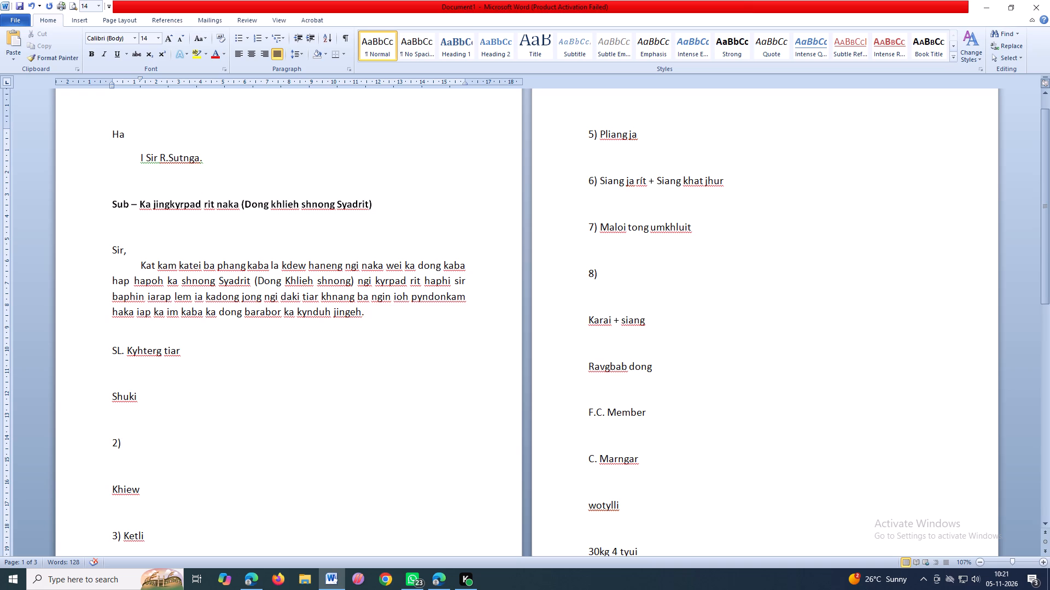
left_click(151, 420)
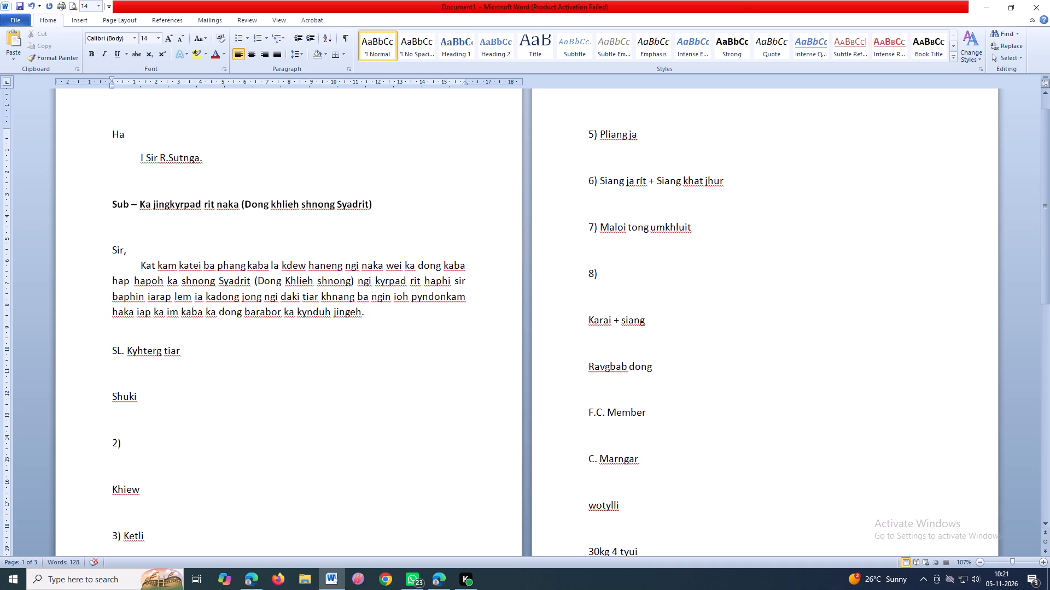
key("BackSpace")
left_click(149, 433)
left_click(137, 446)
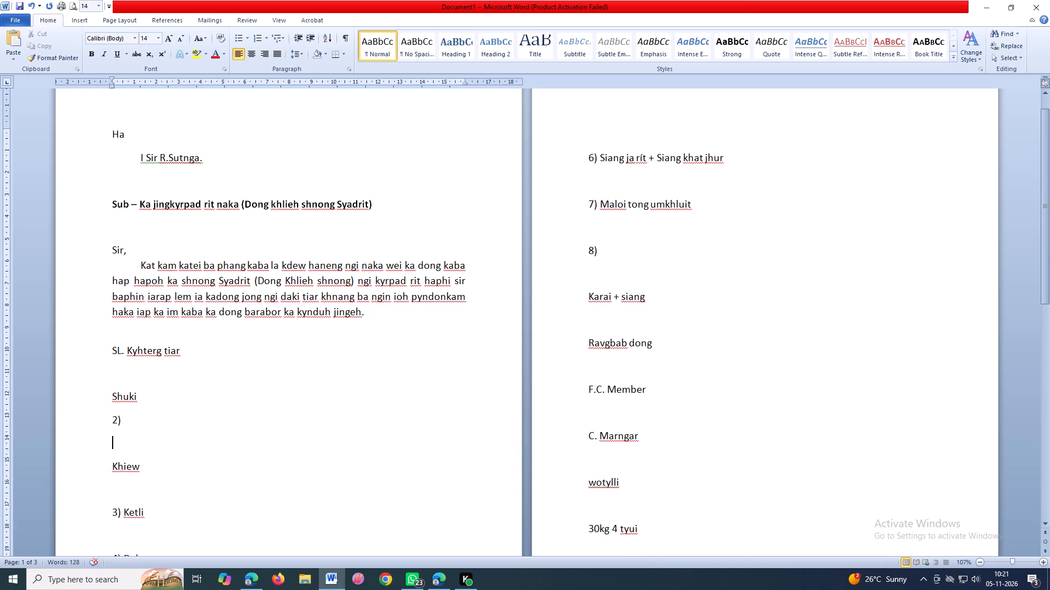
key("BackSpace")
key("BackSpace")
key("BackSpace")
key("BackSpace")
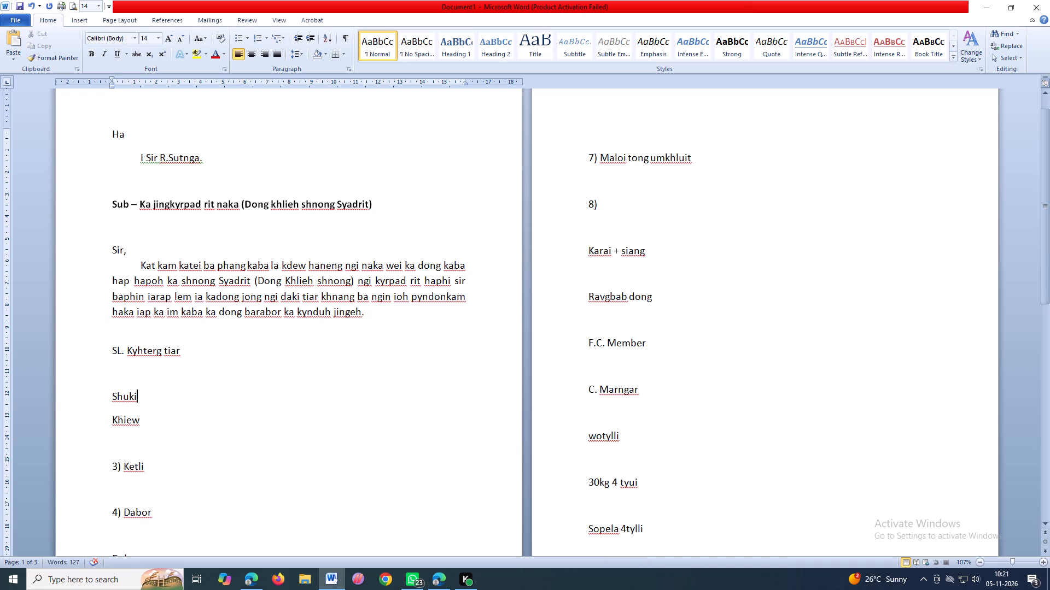
Remove the blank line between "Khiew" and "Ketli" and delete the "3)" numbering before "Ketli".
left_click(139, 447)
key("BackSpace")
left_click(123, 443)
key("BackSpace")
key("BackSpace")
key("BackSpace")
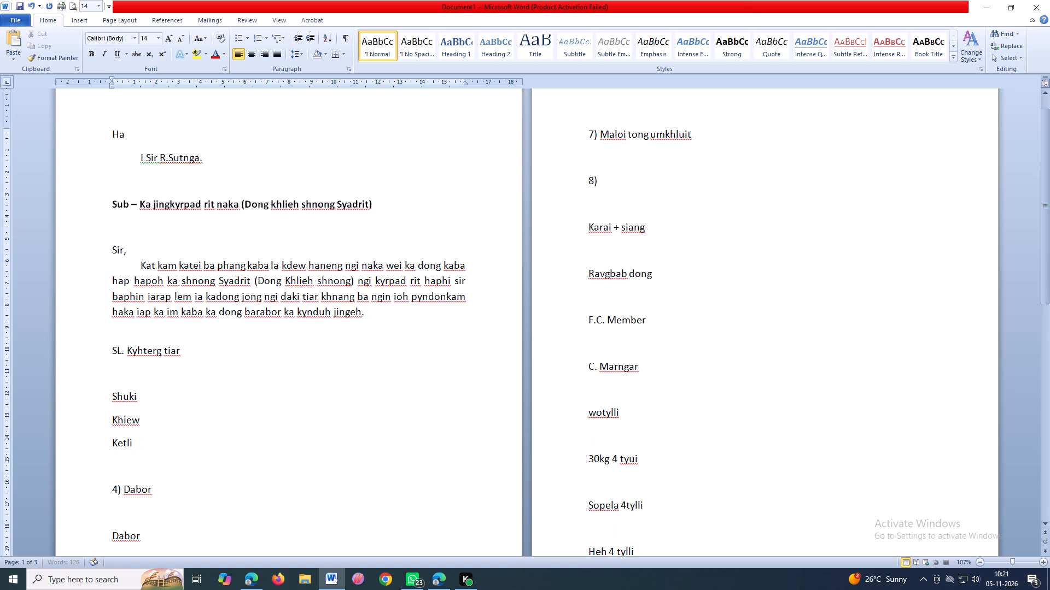
Remove the blank line and the "4)" numbering before "Dabor" so it stands on its own line directly below "Ketli".
left_click(142, 462)
key("BackSpace")
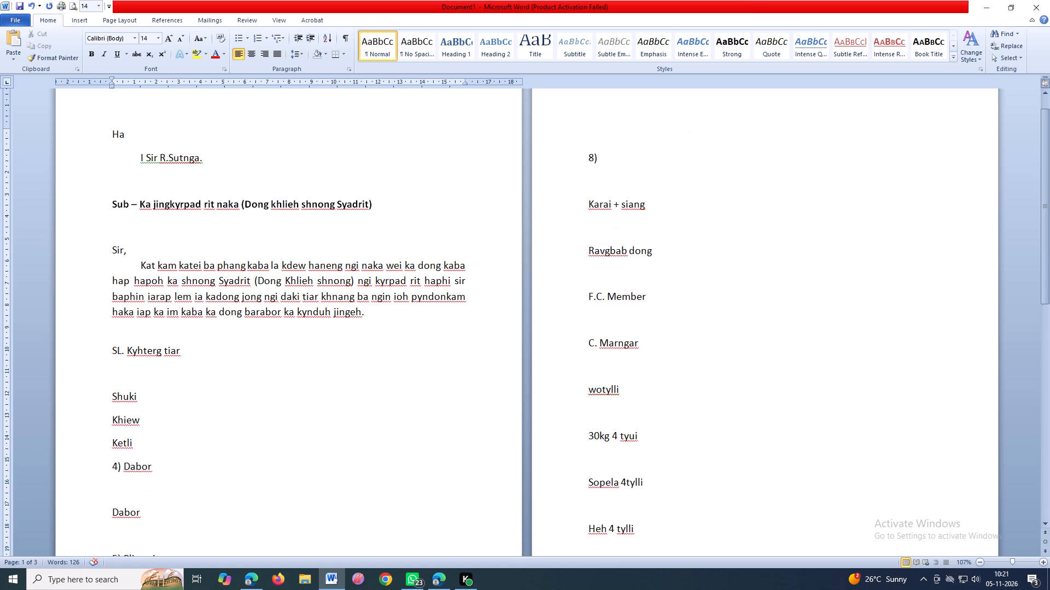
left_click(122, 465)
key("BackSpace")
key("BackSpace")
key("BackSpace")
key("BackSpace")
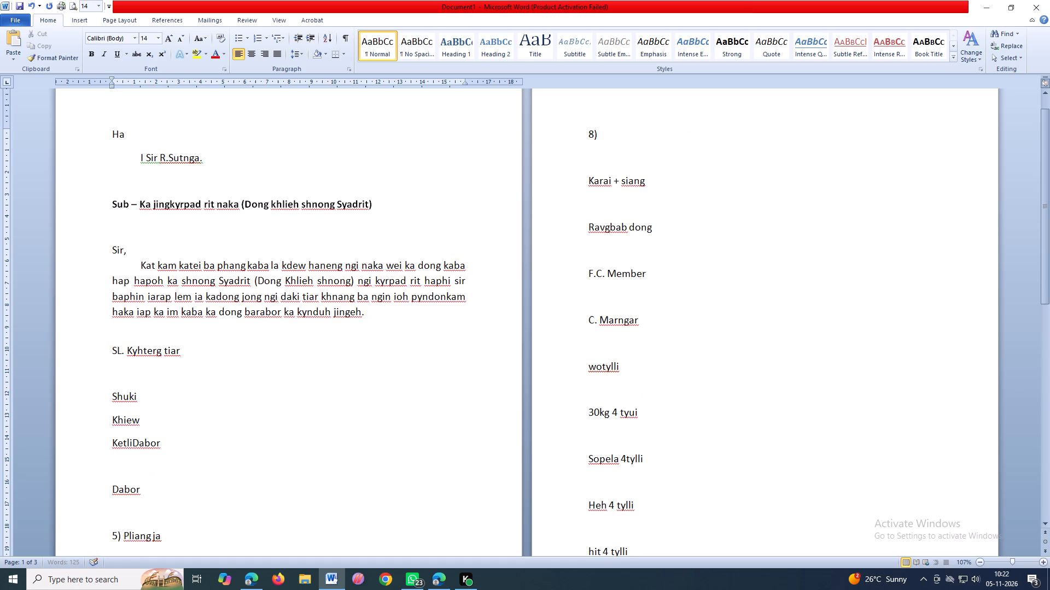
key("Return")
Remove the blank lines between the two "Dabor" entries, before "5) Pliang ja" and before "6) Siang ja rít".
scroll(127, 468, "down", 4)
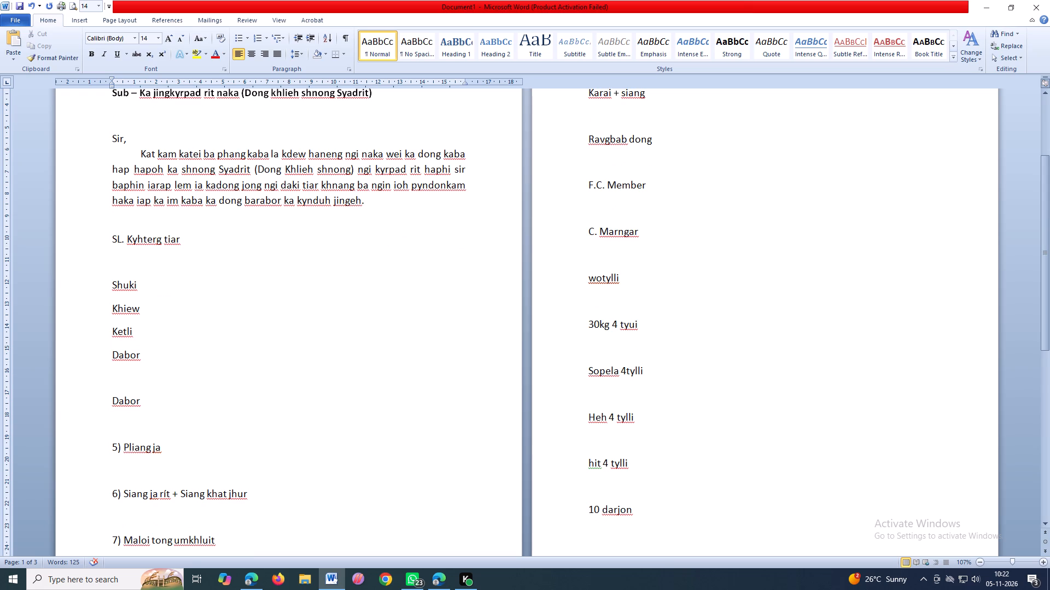
left_click(121, 382)
key("BackSpace")
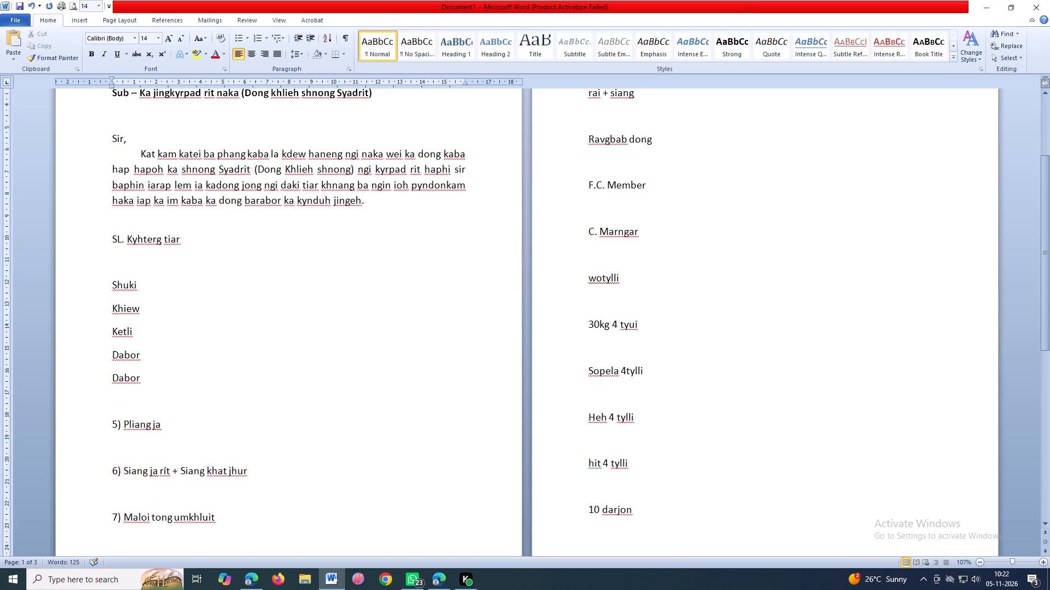
left_click(111, 403)
key("BackSpace")
left_click(121, 420)
key("BackSpace")
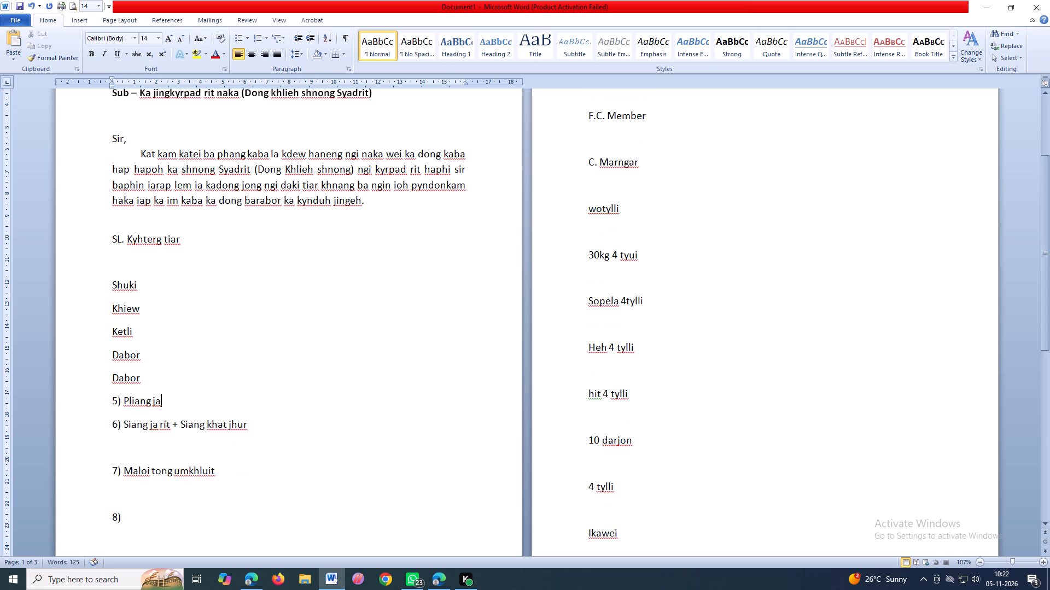
Delete the "5)" numbering before "Pliang ja" and the "6)" numbering before "Siang ja rít".
left_click(123, 400)
key("BackSpace")
key("BackSpace")
key("BackSpace")
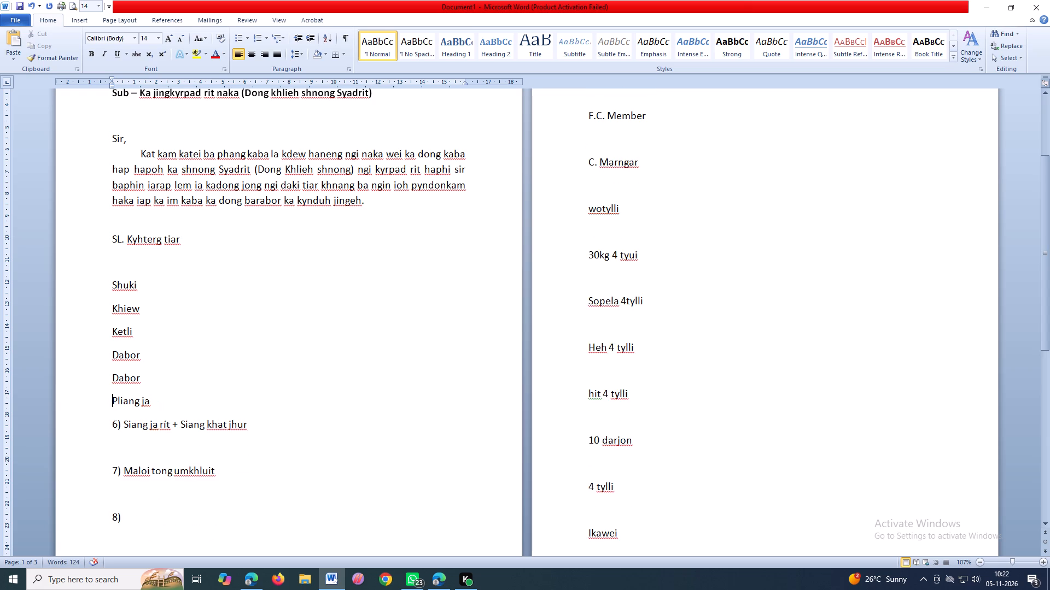
left_click(124, 425)
key("BackSpace")
key("BackSpace")
key("BackSpace")
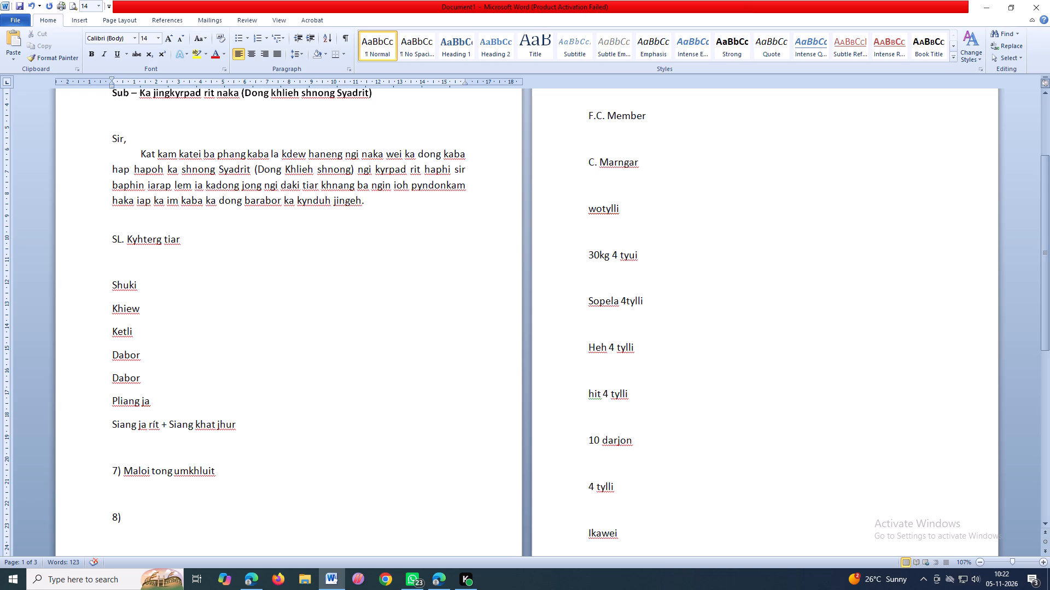
Remove the plus sign after "Siang ja rít" and put "Siang khat jhur" on its own line.
left_click(168, 424)
key("BackSpace")
key("BackSpace")
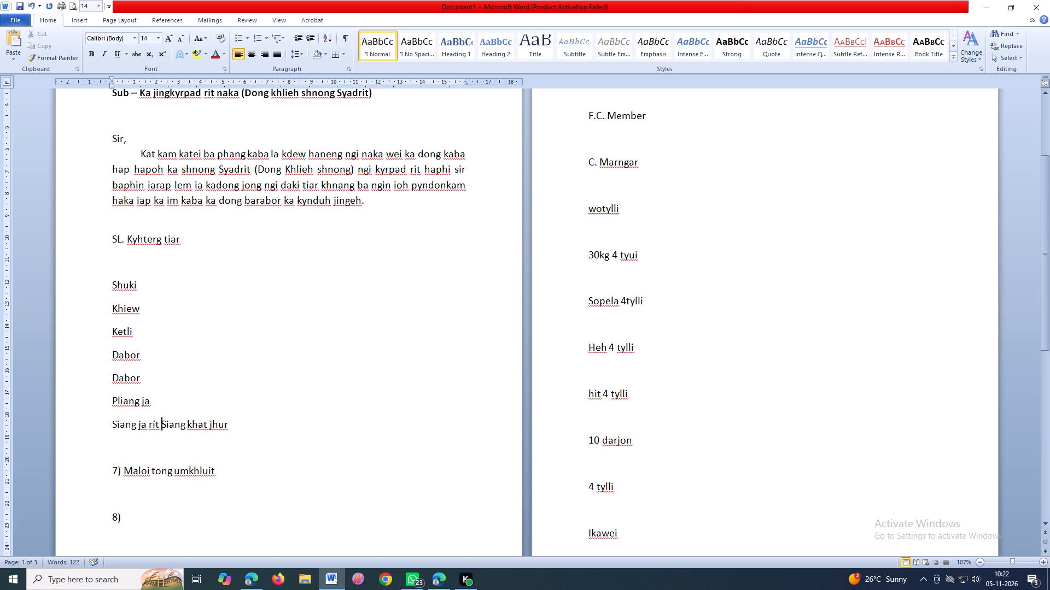
key("BackSpace")
key("Return")
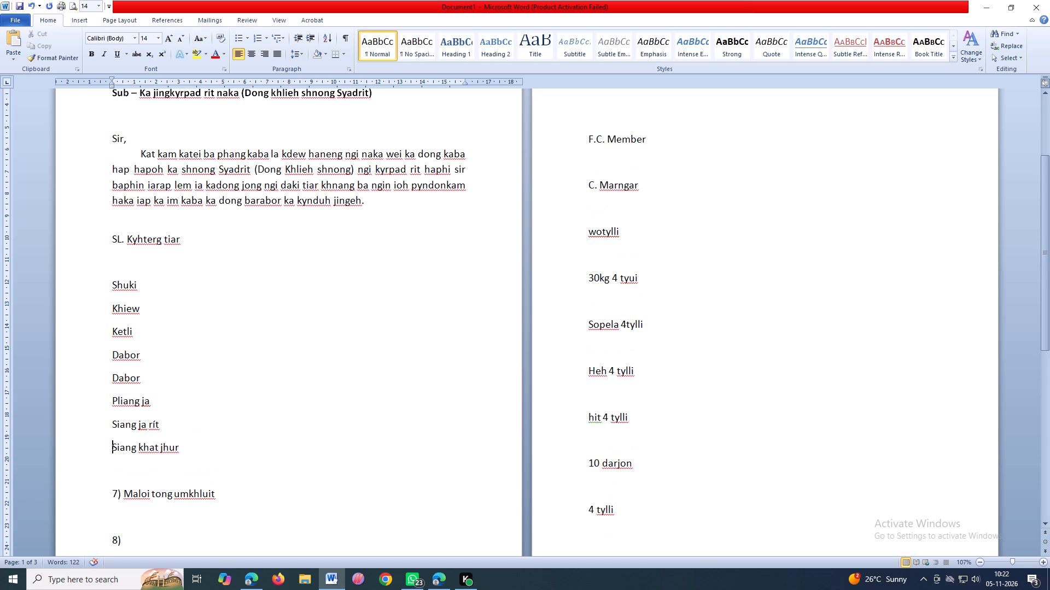
Remove the blank line and the "7)" numbering so "Maloi tong umkhluit" directly follows "Siang khat jhur".
scroll(162, 438, "down", 2)
left_click(137, 407)
left_click(132, 417)
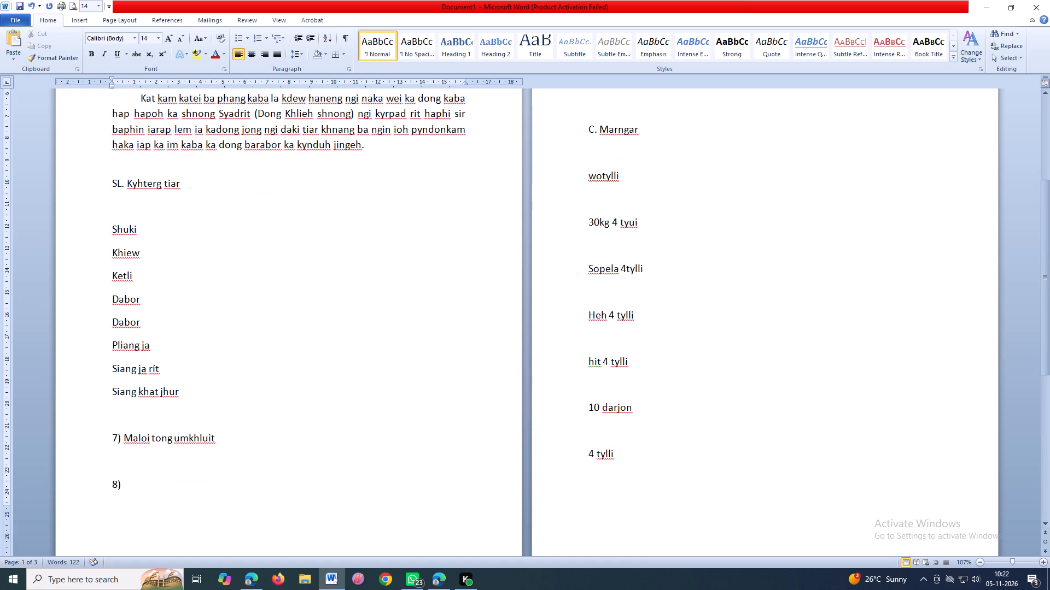
key("BackSpace")
left_click(124, 417)
key("BackSpace")
key("BackSpace")
key("BackSpace")
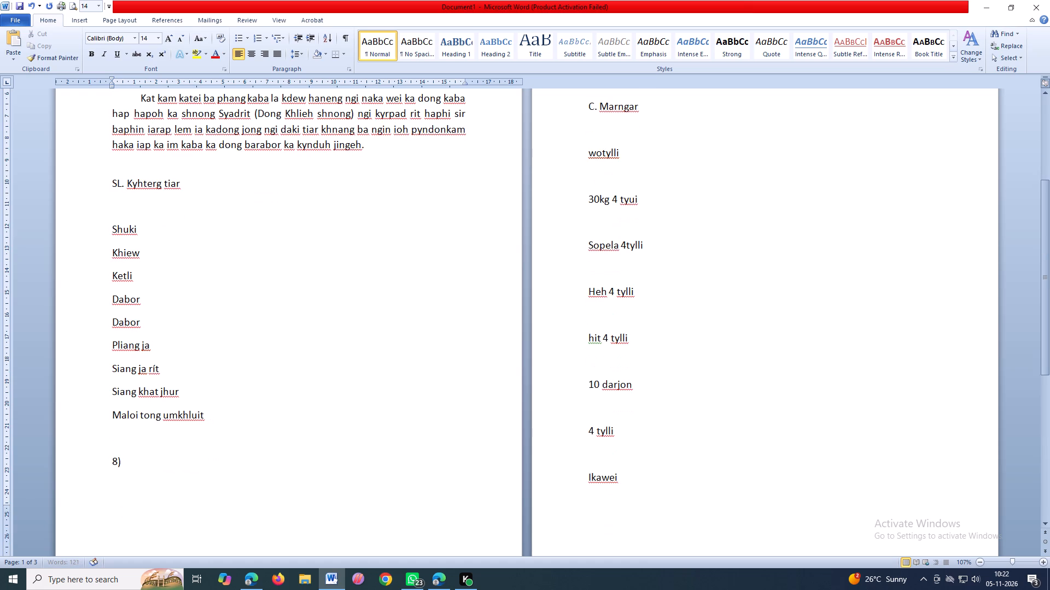
key("BackSpace")
key("Return")
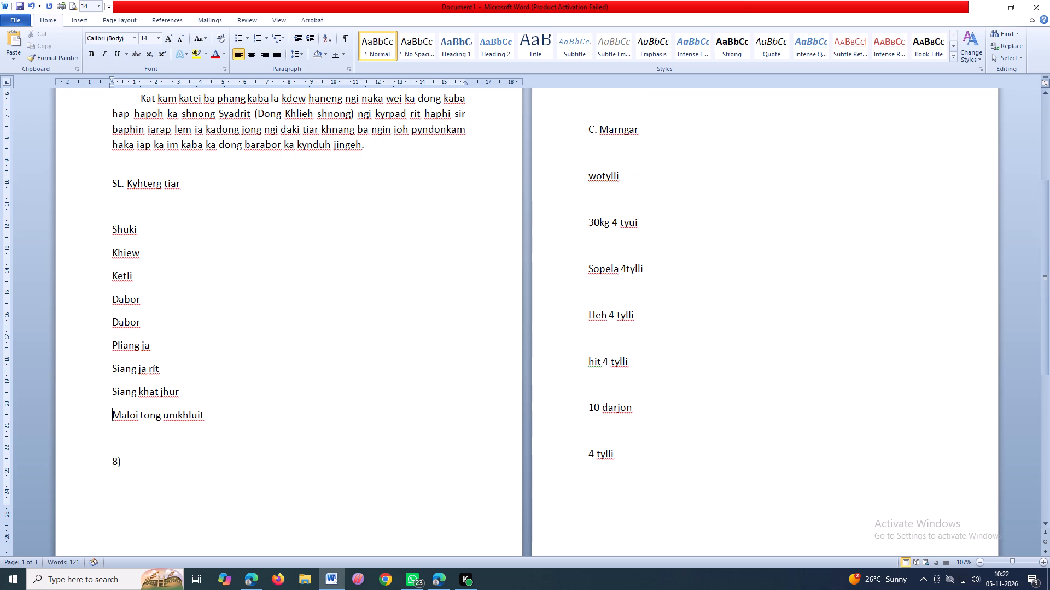
Delete the "8)" line and the blank lines around it so "Karai + siang" directly follows "Maloi tong umkhluit".
scroll(124, 409, "down", 3)
left_click(126, 389)
key("BackSpace")
key("BackSpace")
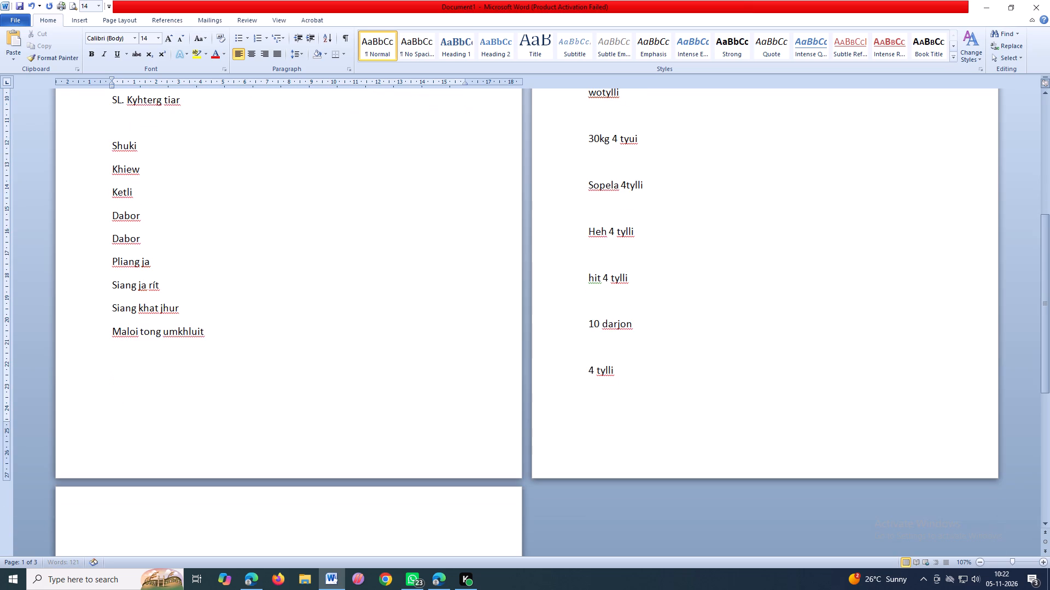
key("BackSpace")
key("BackSpace")
scroll(122, 379, "down", 2)
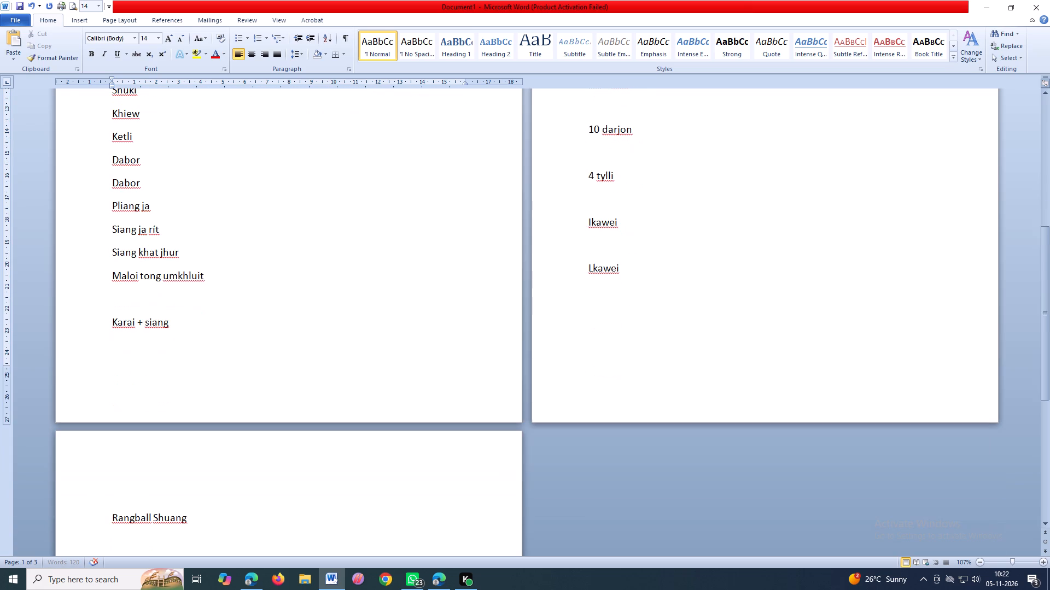
left_click(135, 311)
key("BackSpace")
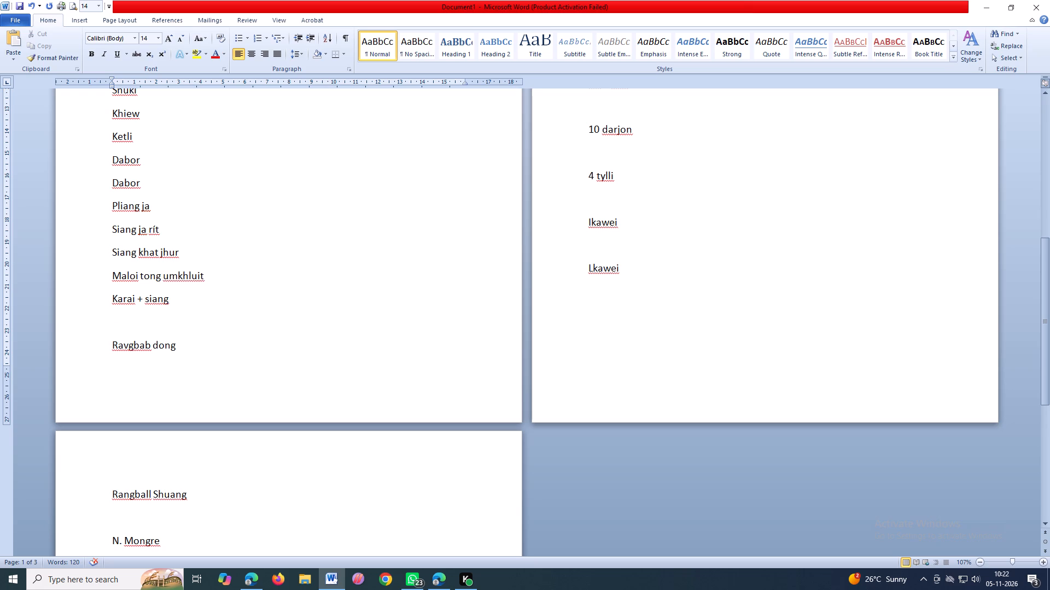
Copy the item list from "Shuki" to "Karai + siang" and turn the selected lines into a one-column table.
scroll(135, 310, "up", 1)
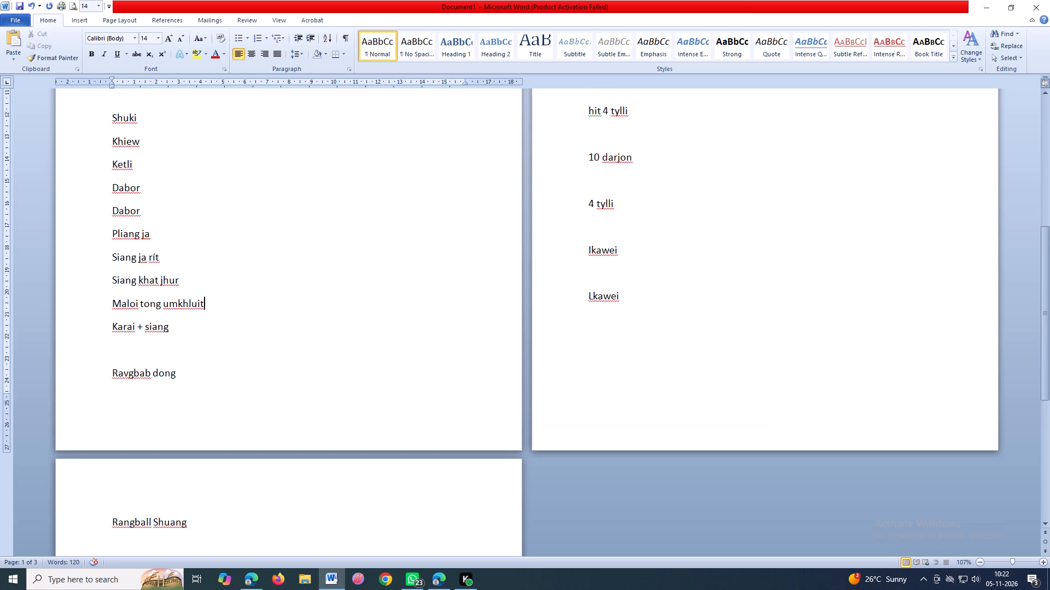
left_click(121, 345)
scroll(120, 346, "up", 3)
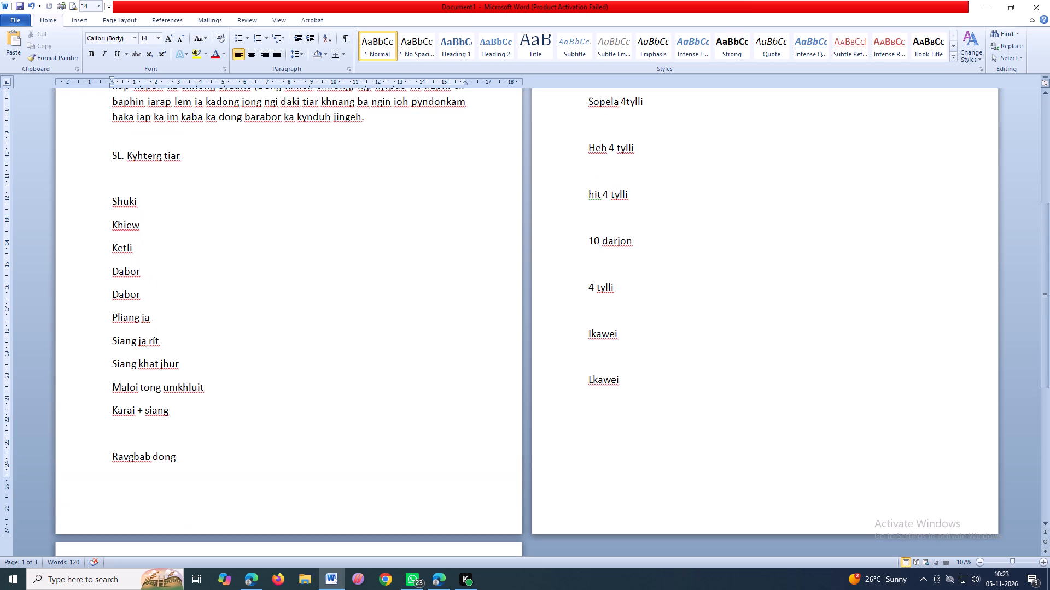
left_click_drag(119, 429, 100, 229)
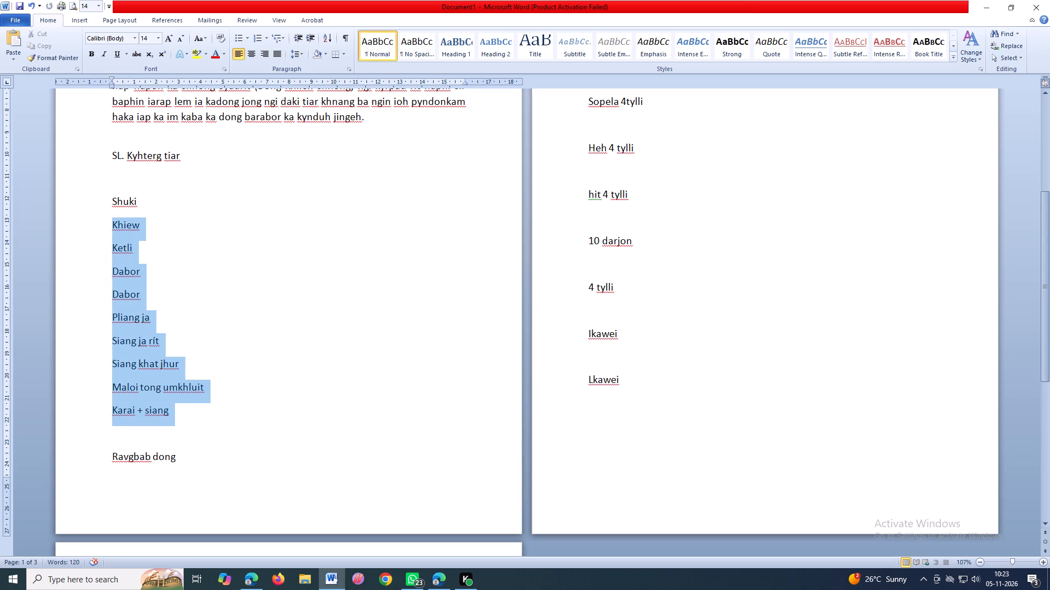
left_click_drag(100, 229, 100, 204)
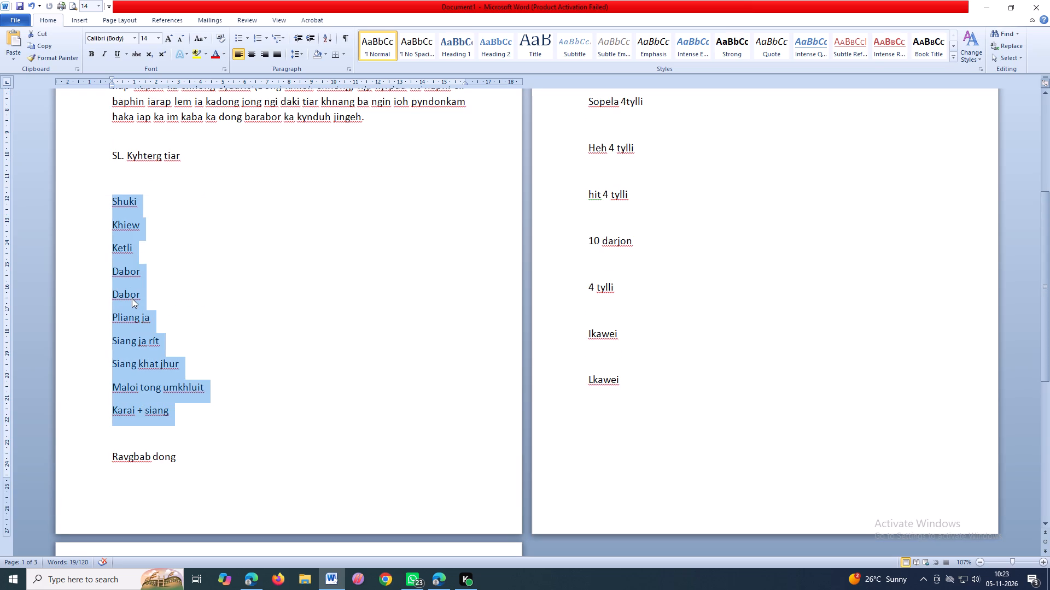
key("ctrl+c")
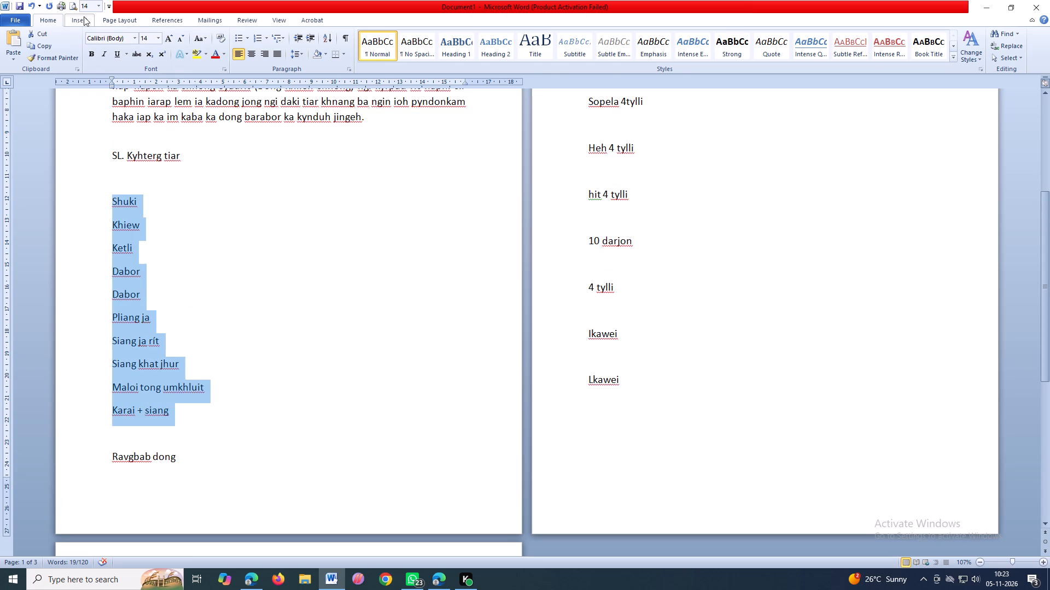
left_click(84, 16)
left_click(89, 50)
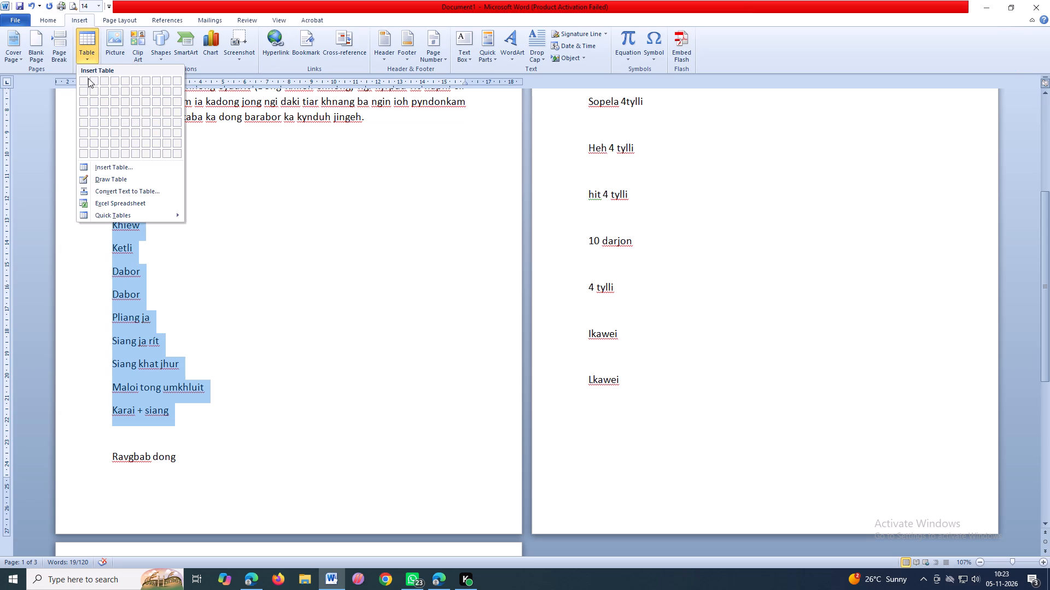
left_click(118, 169)
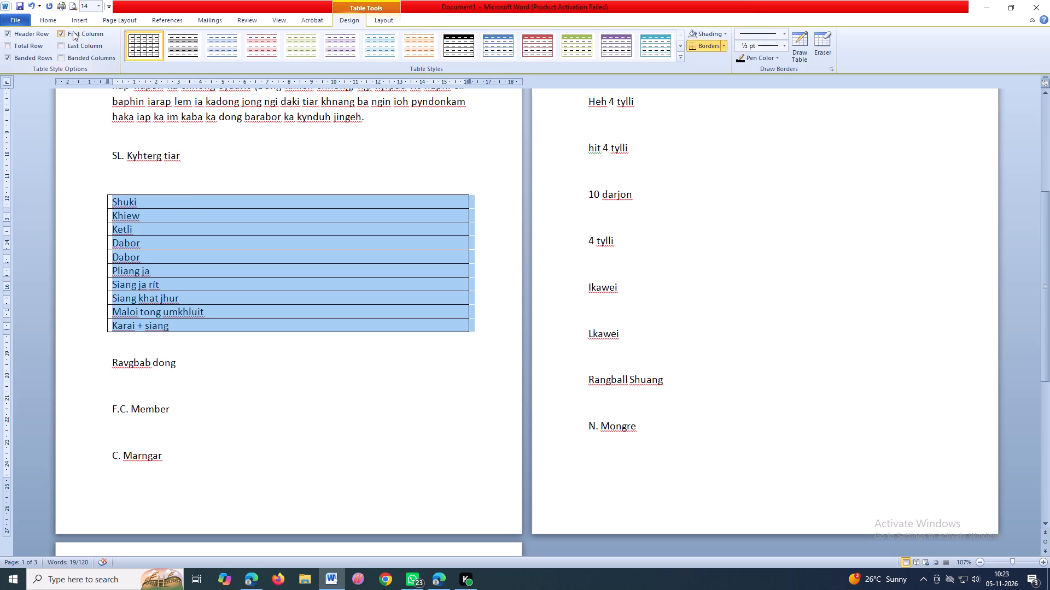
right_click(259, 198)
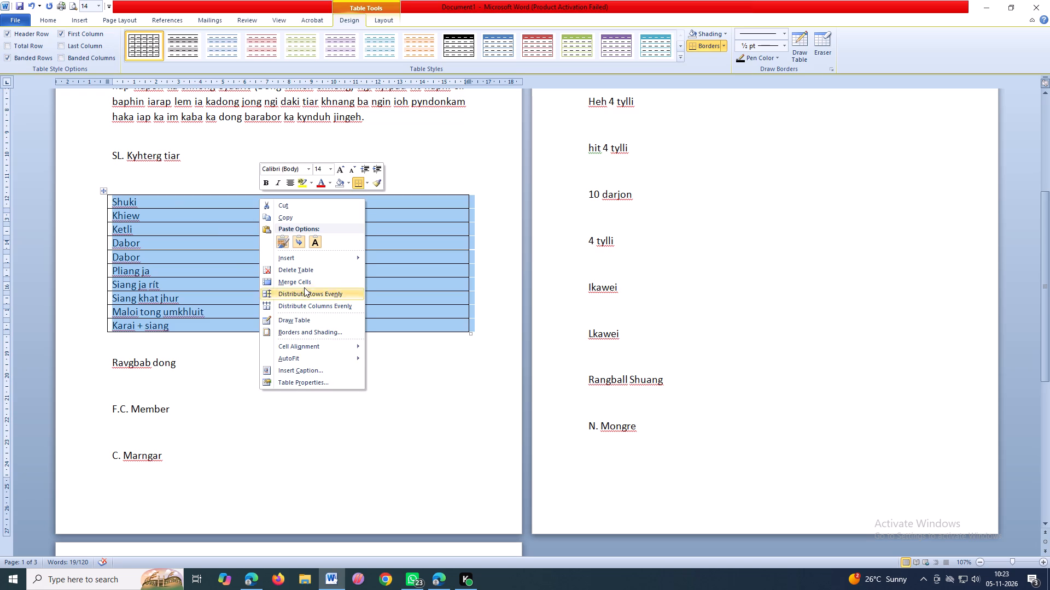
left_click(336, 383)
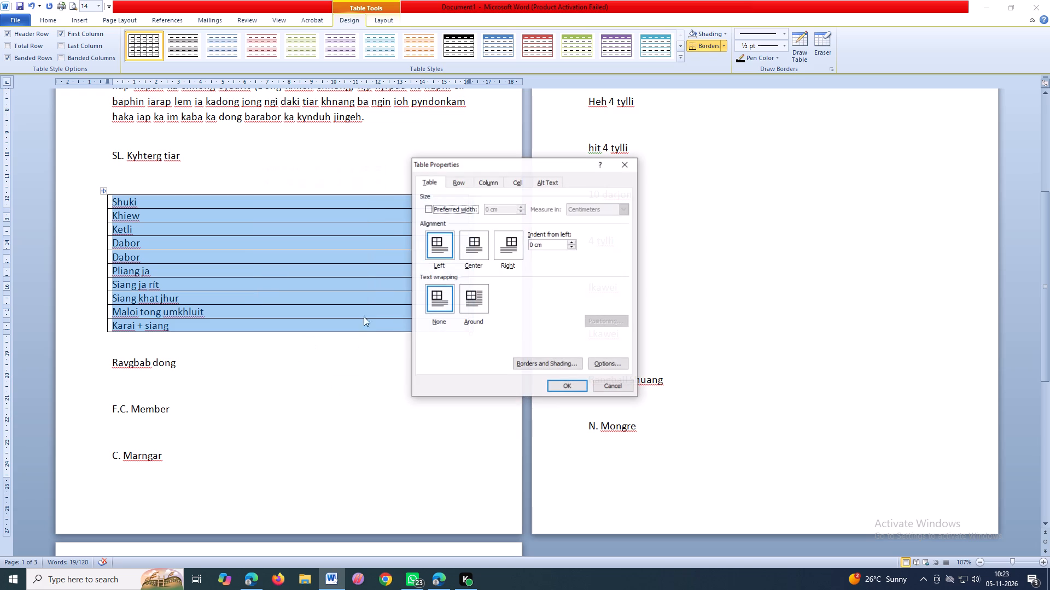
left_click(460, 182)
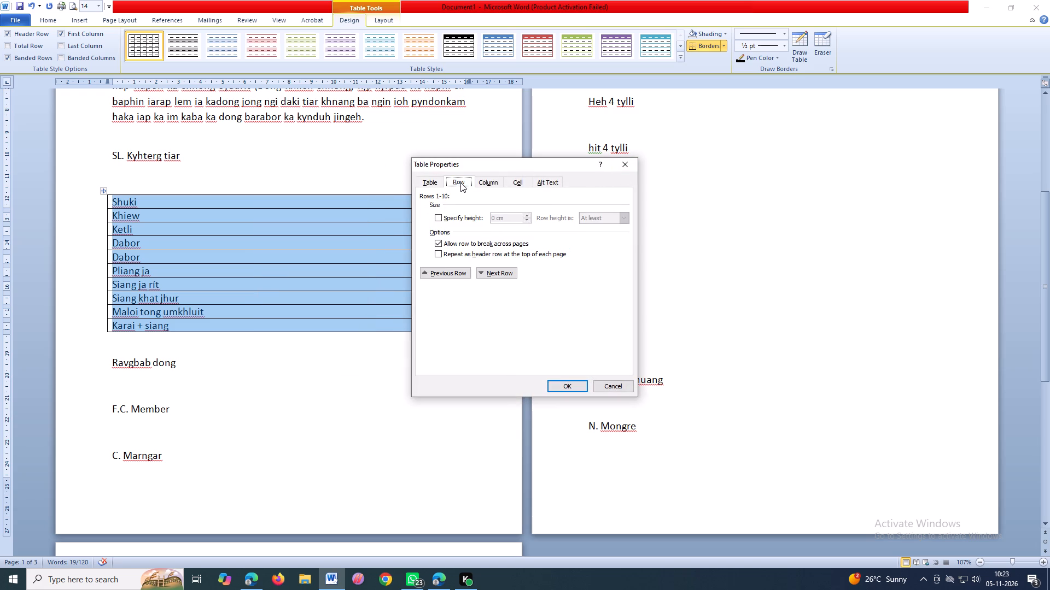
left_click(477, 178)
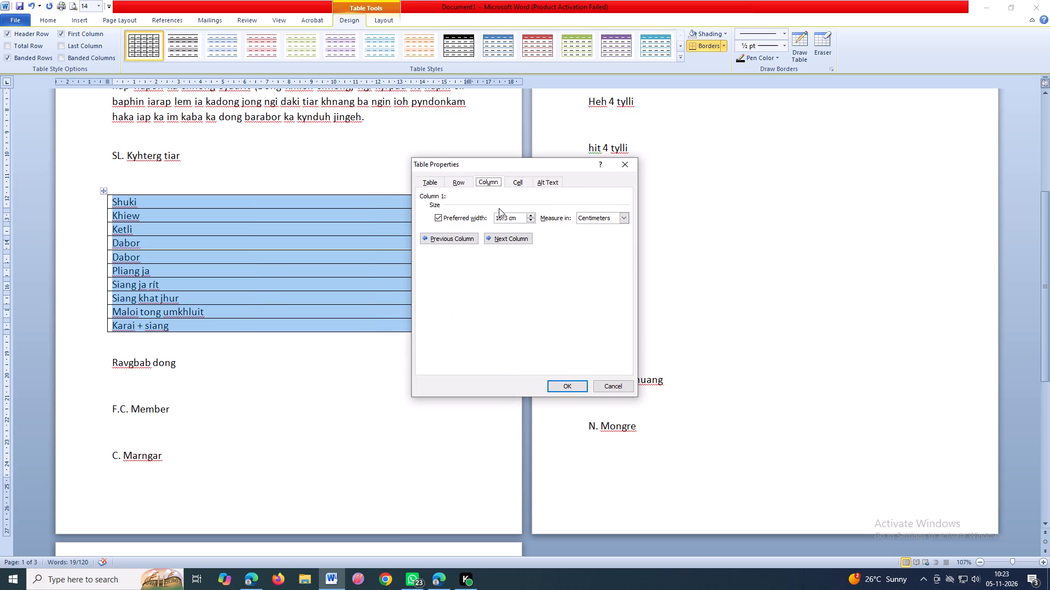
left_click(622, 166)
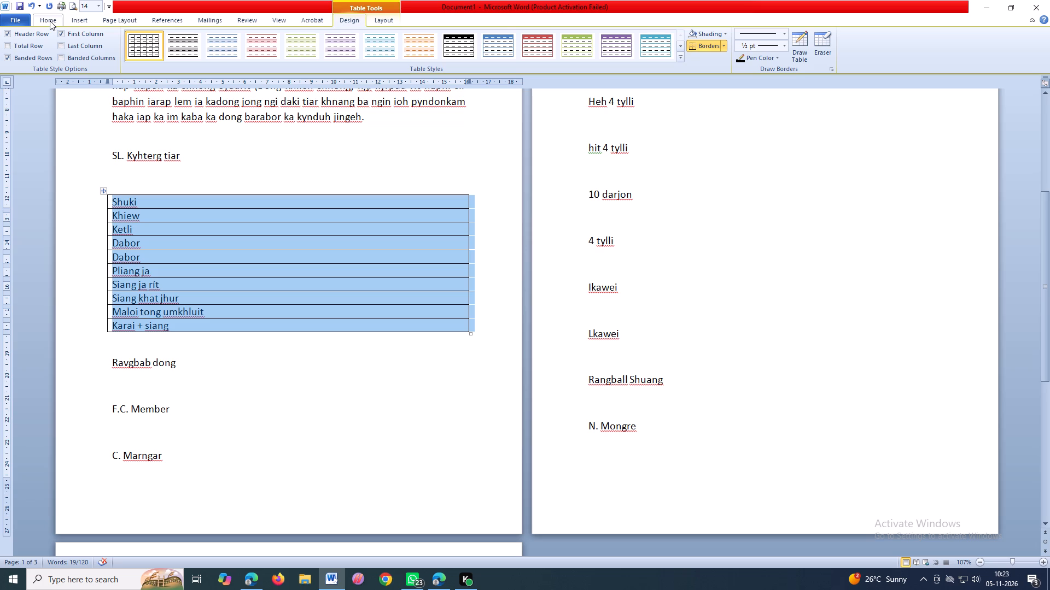
Insert another table with the whole item table still selected.
left_click(72, 23)
left_click(91, 50)
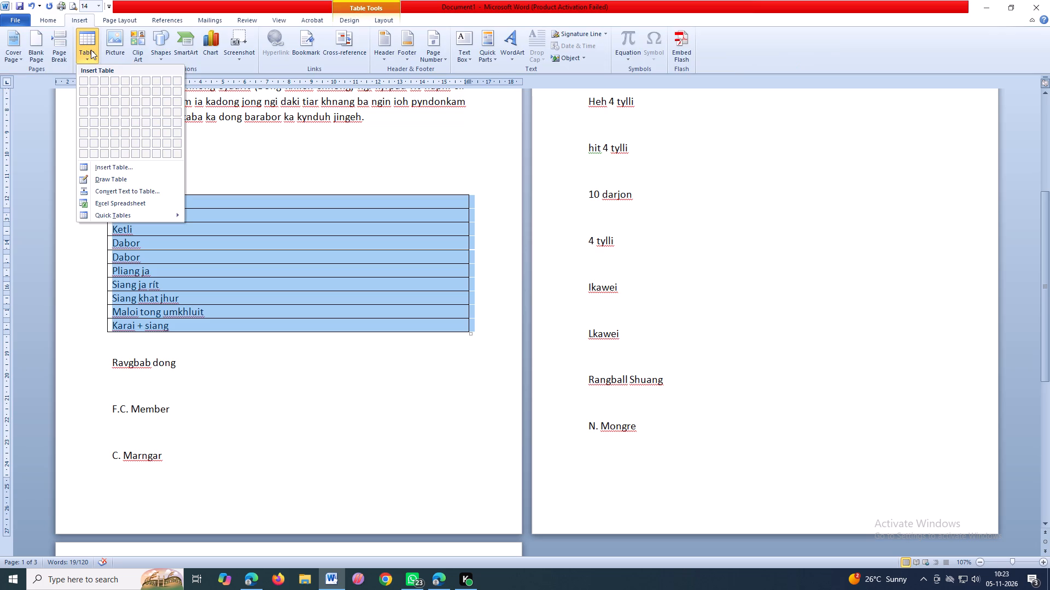
left_click(128, 173)
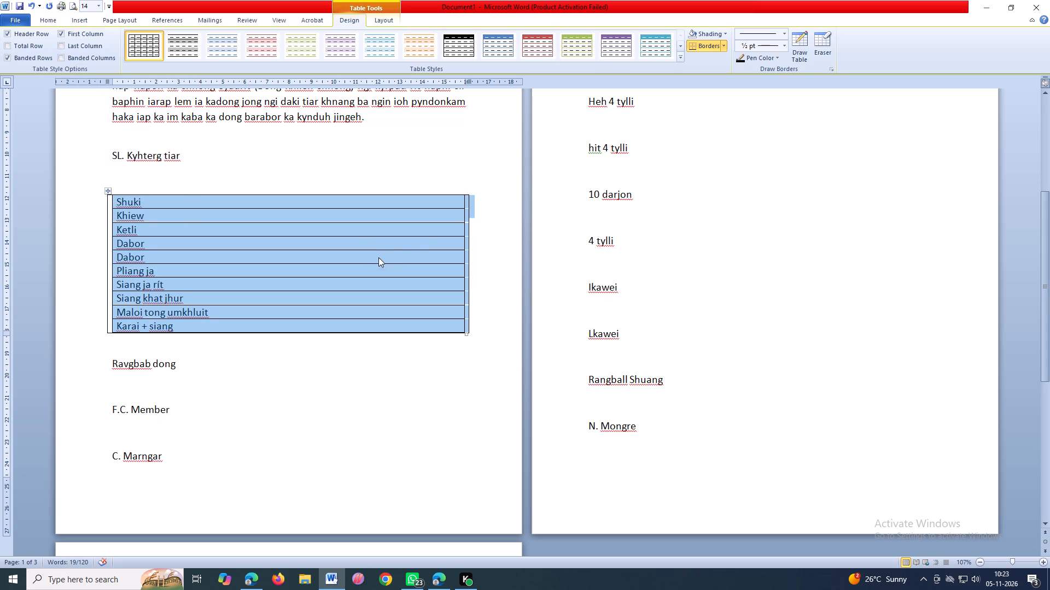
Insert a column to the right of the item list in the table.
right_click(437, 244)
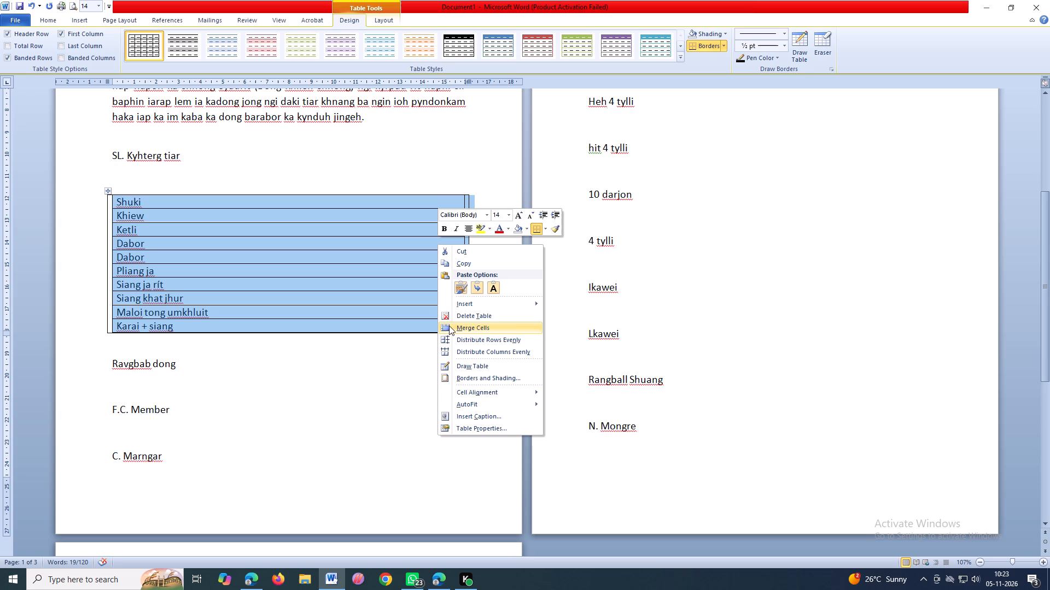
left_click(476, 305)
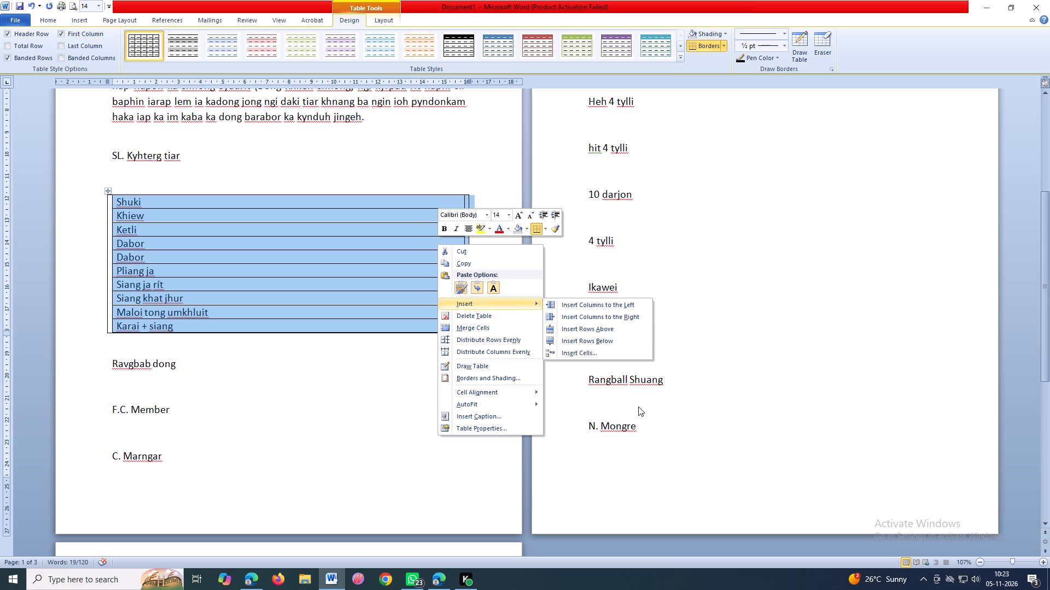
left_click(588, 315)
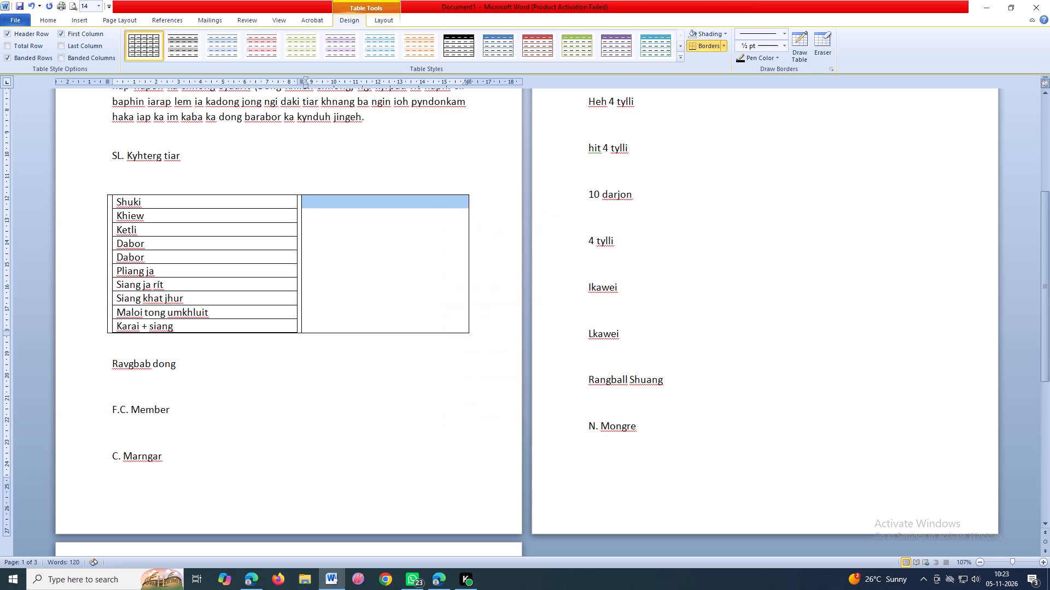
Undo the added right-hand column, the nested table and the table conversion, returning the item list to plain selected lines.
right_click(355, 238)
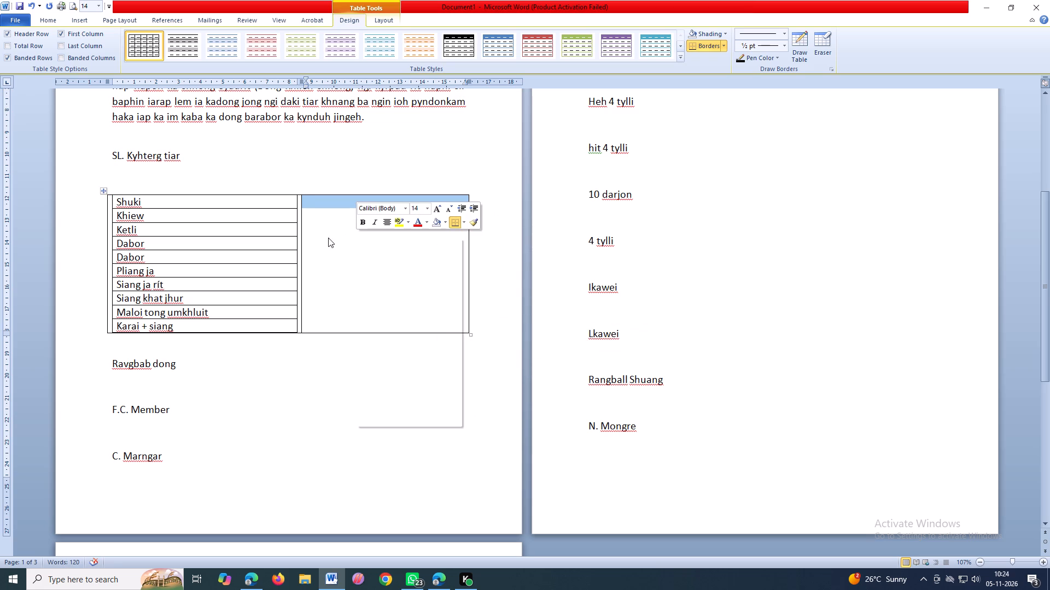
left_click(308, 291)
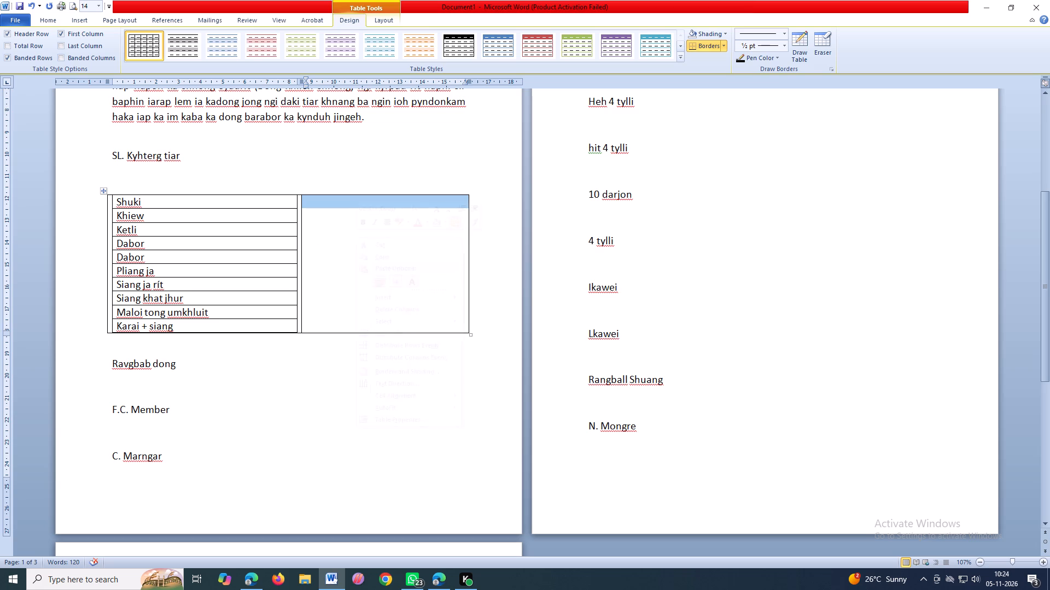
left_click(29, 9)
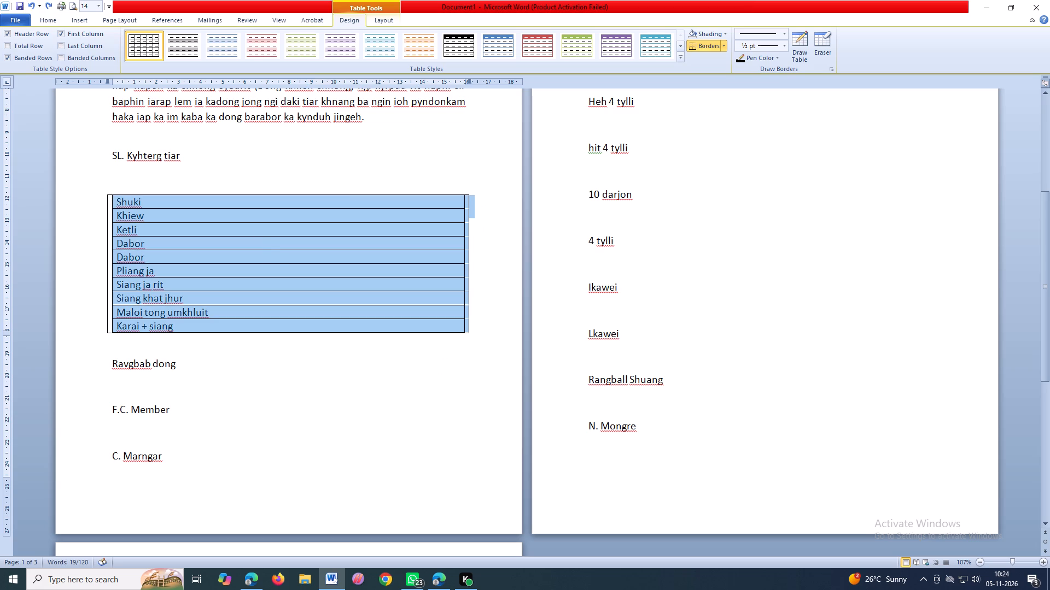
left_click(275, 260)
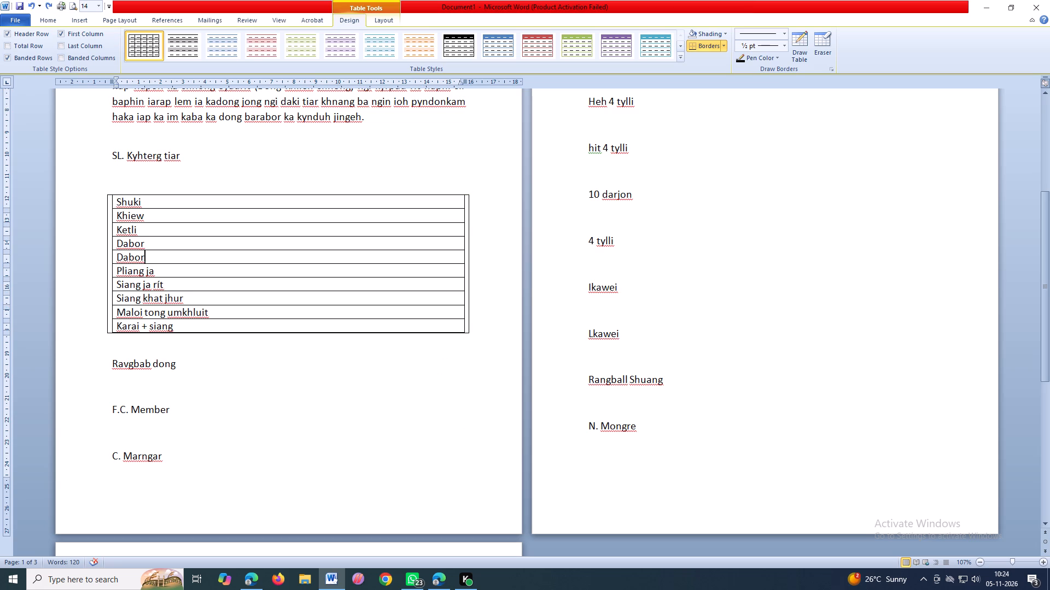
left_click(27, 6)
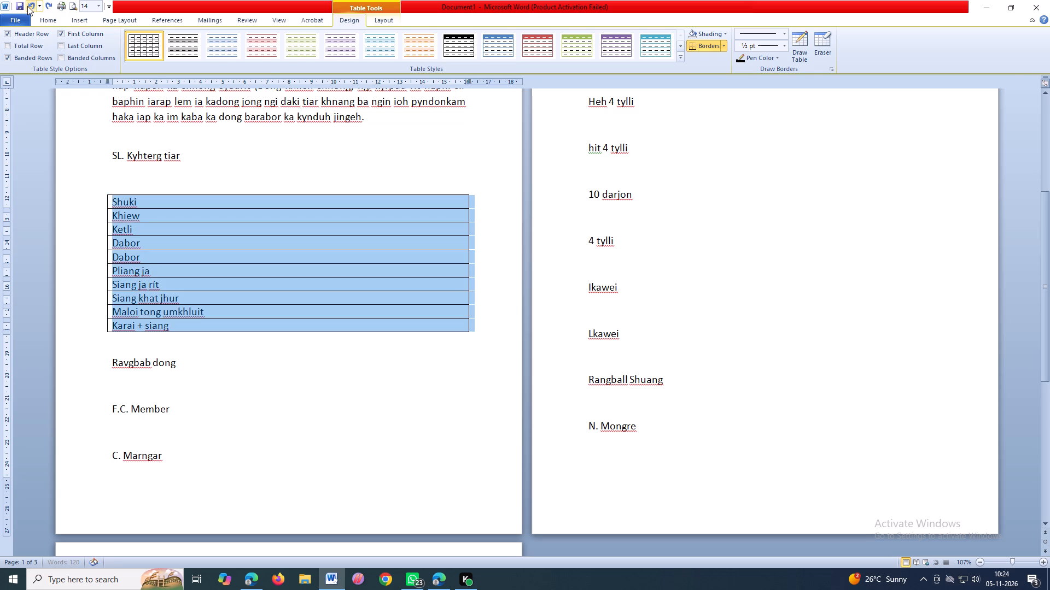
left_click(27, 6)
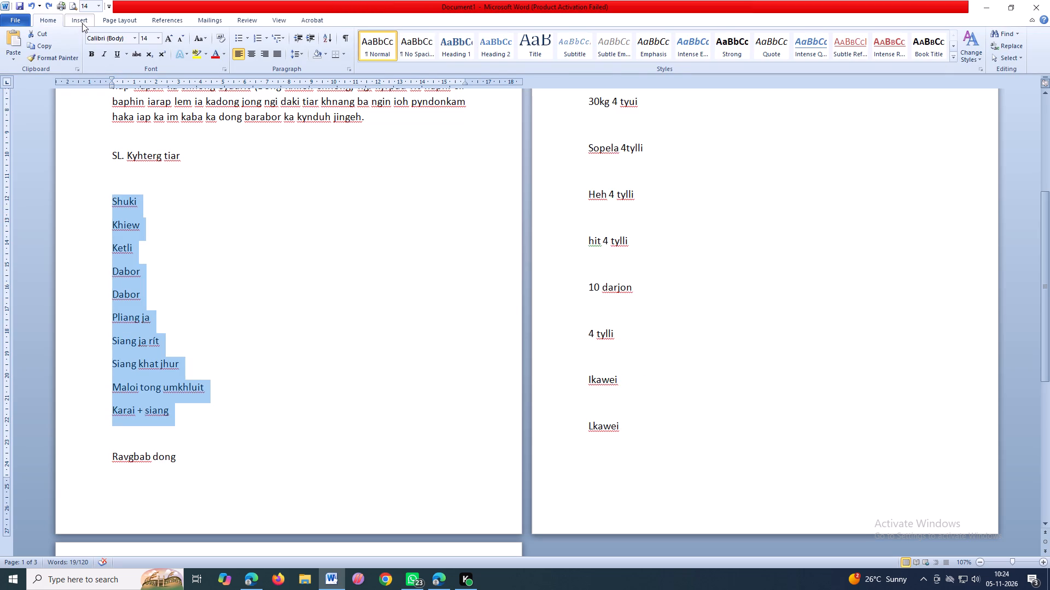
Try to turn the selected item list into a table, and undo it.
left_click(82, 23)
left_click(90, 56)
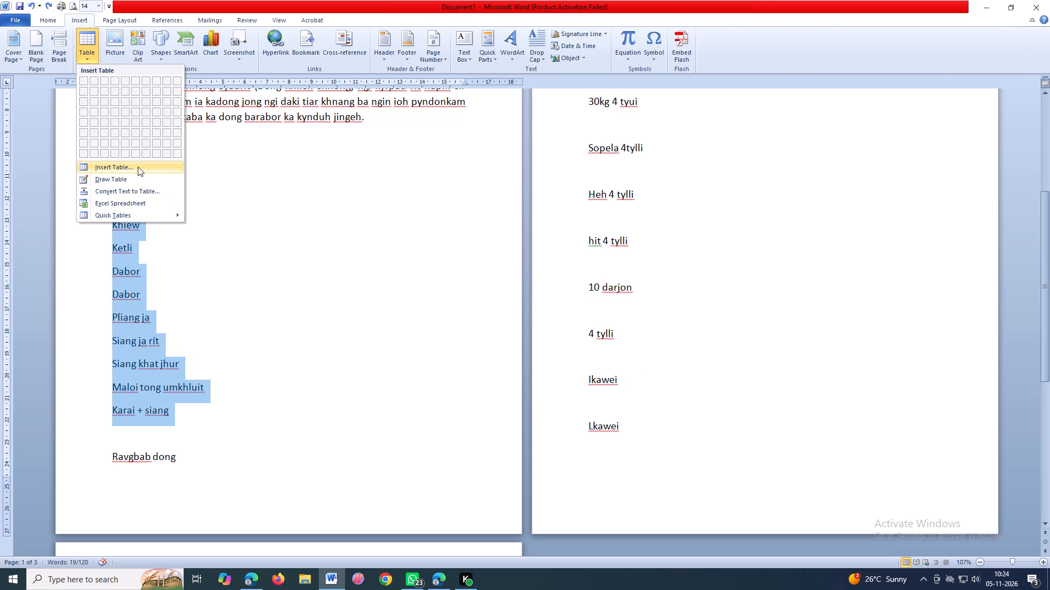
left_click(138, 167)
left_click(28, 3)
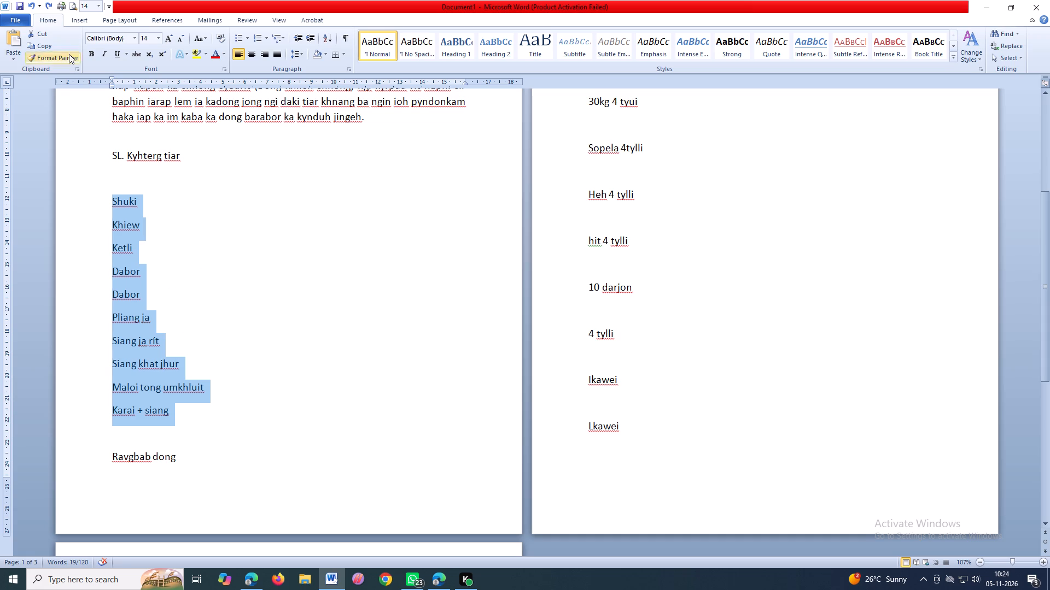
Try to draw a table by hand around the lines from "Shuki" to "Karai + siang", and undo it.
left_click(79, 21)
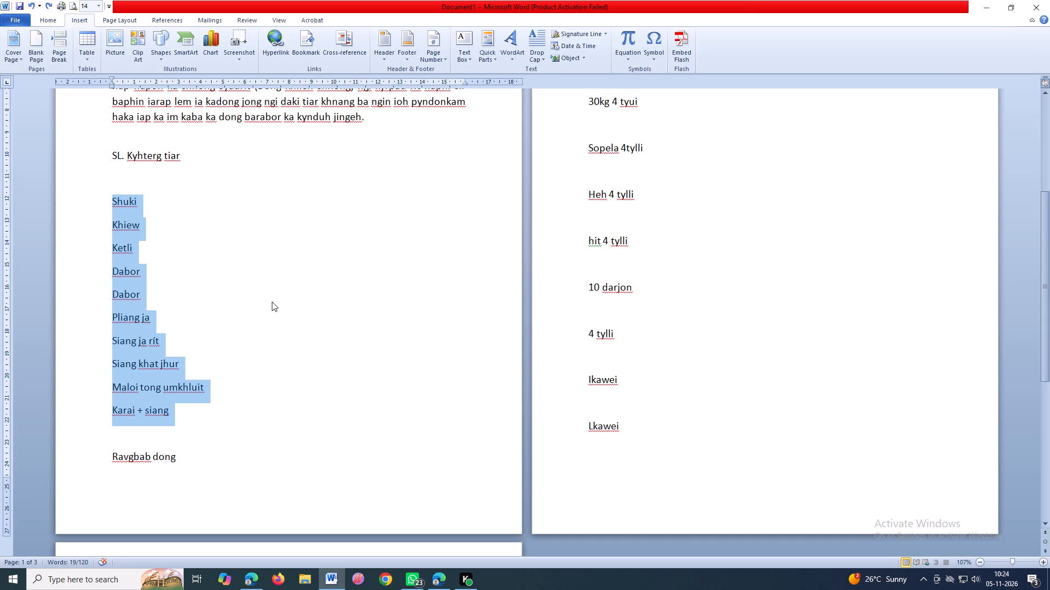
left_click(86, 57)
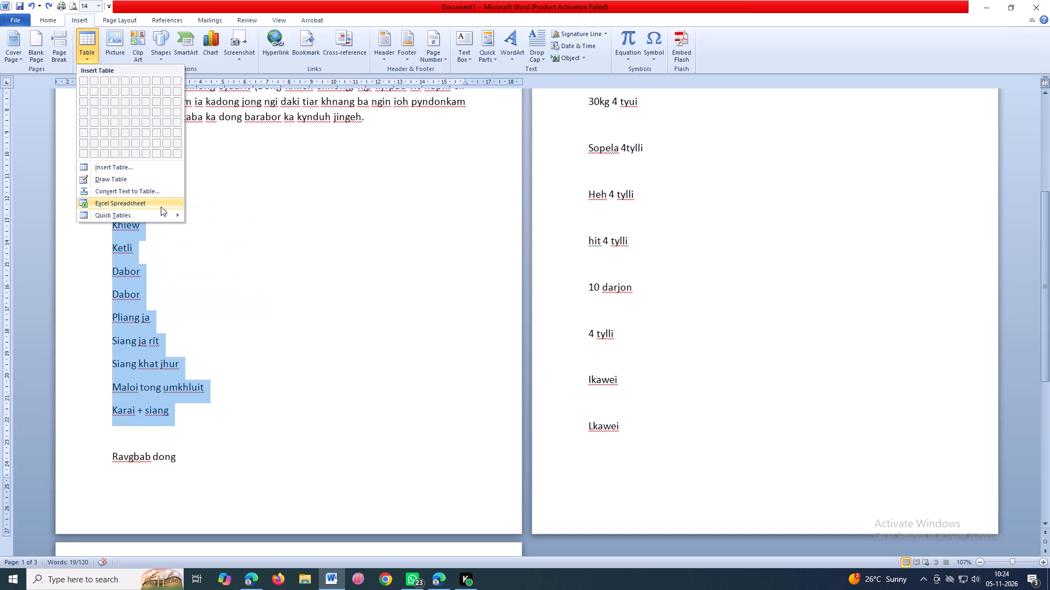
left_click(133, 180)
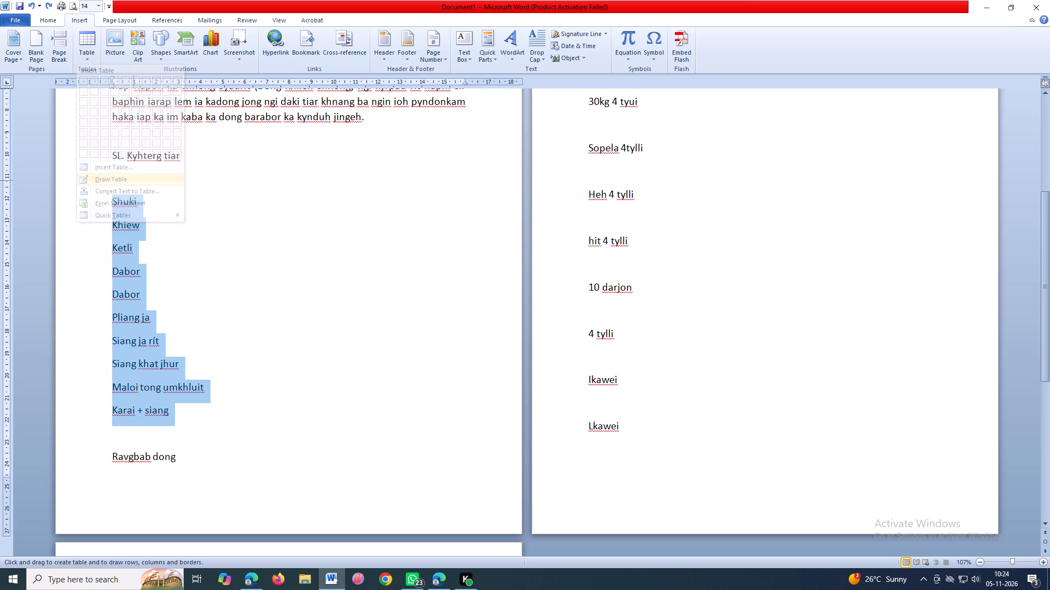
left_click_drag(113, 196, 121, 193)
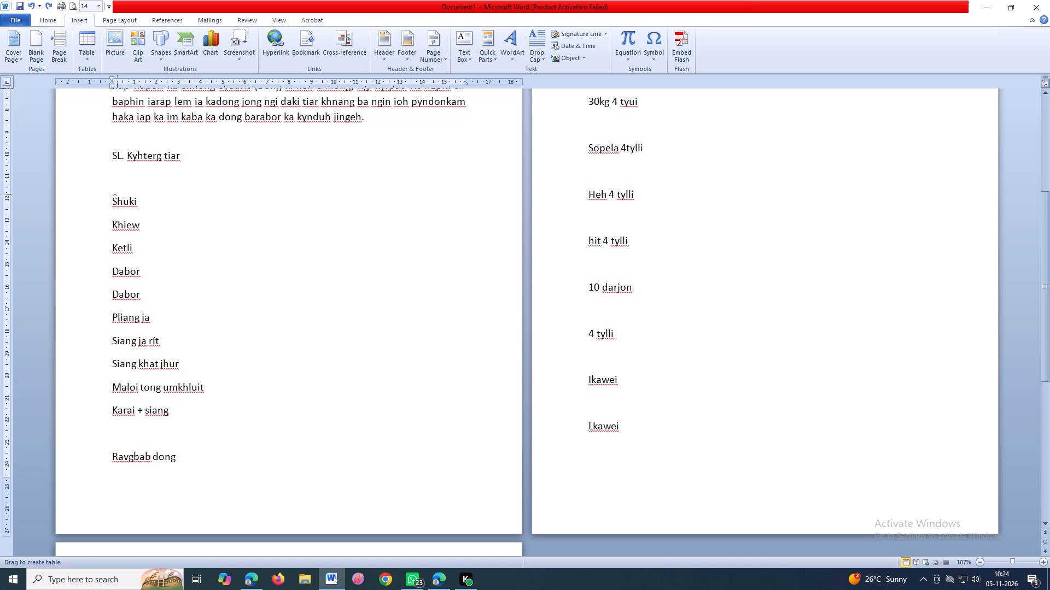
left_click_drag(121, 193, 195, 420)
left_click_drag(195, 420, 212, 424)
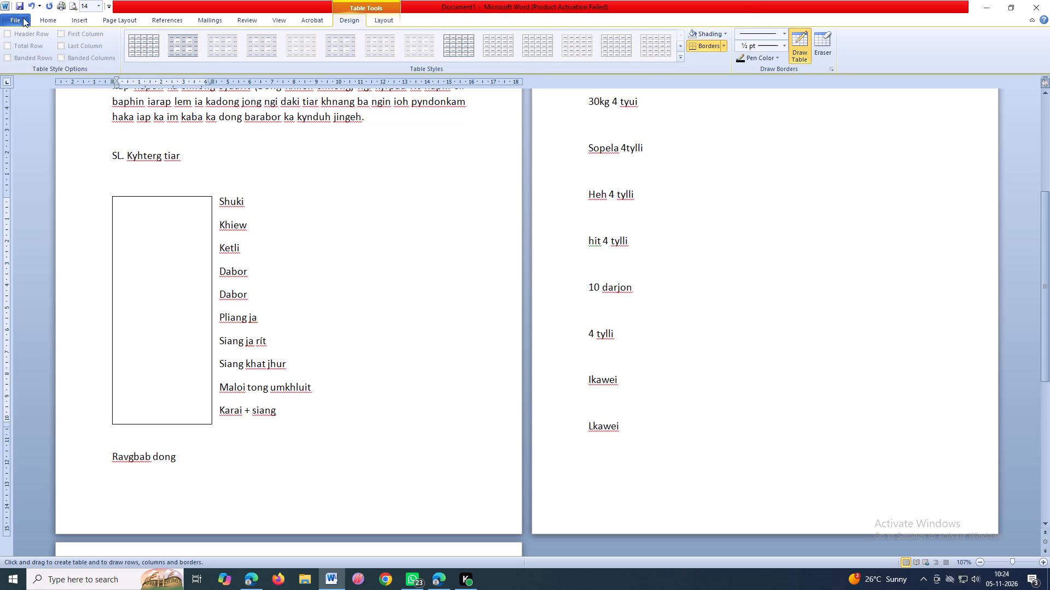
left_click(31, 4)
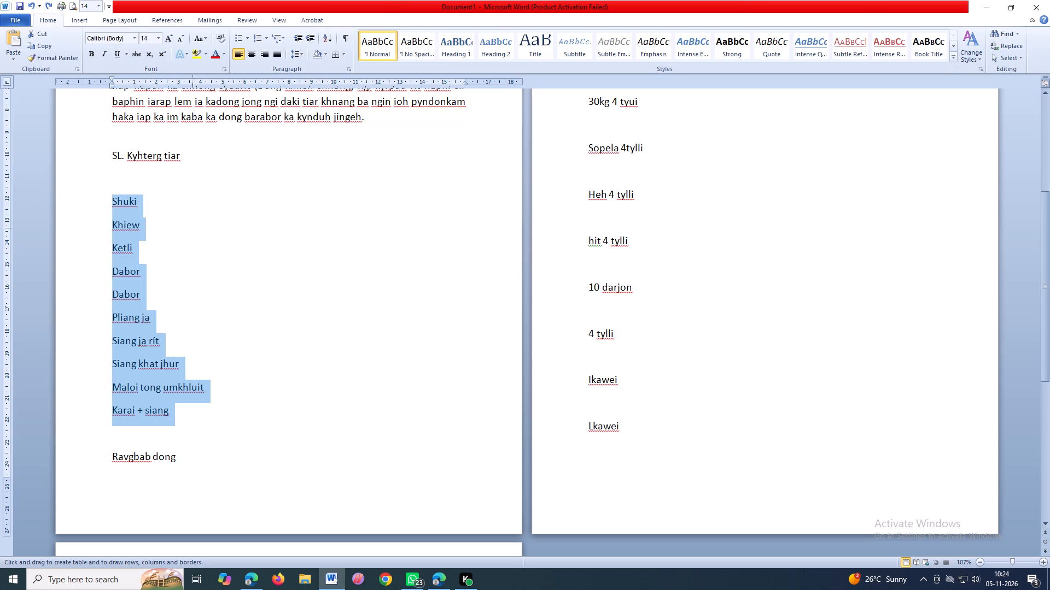
Turn the selected item list from "Shuki" to "Karai + siang" into a one-column table.
left_click(81, 17)
left_click(98, 54)
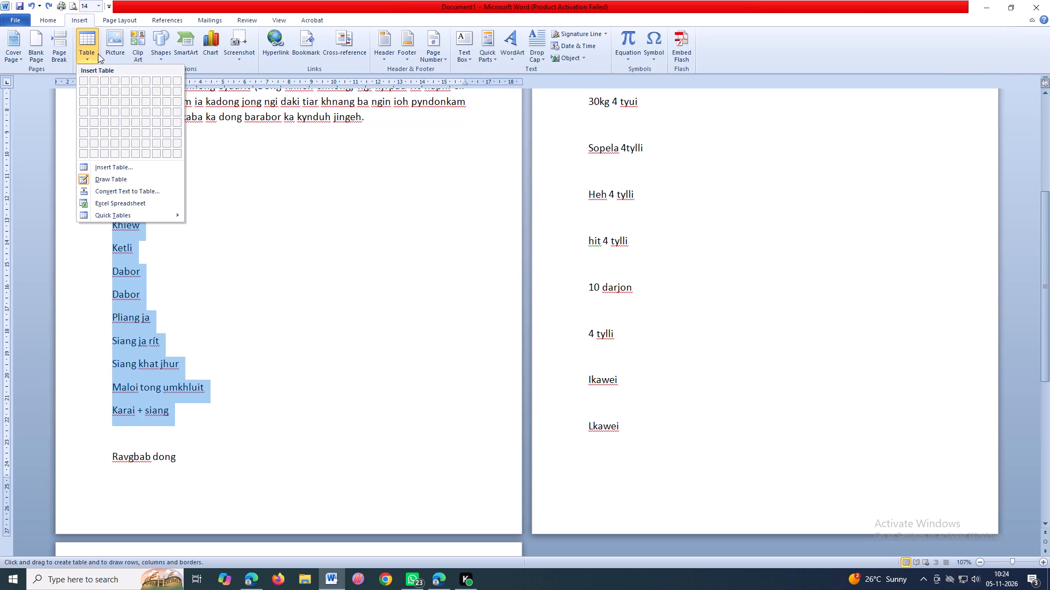
left_click(101, 163)
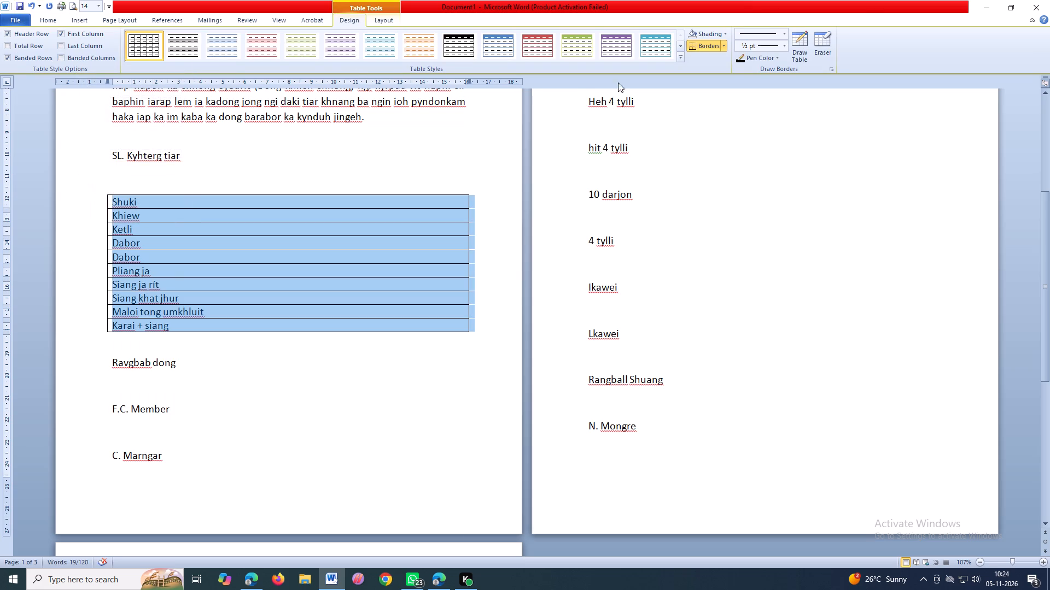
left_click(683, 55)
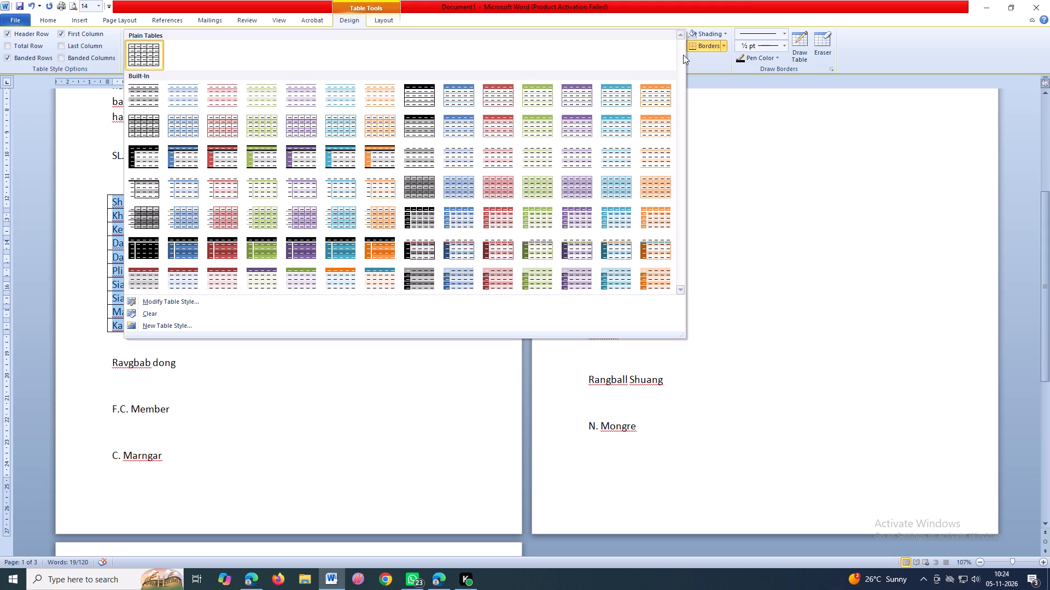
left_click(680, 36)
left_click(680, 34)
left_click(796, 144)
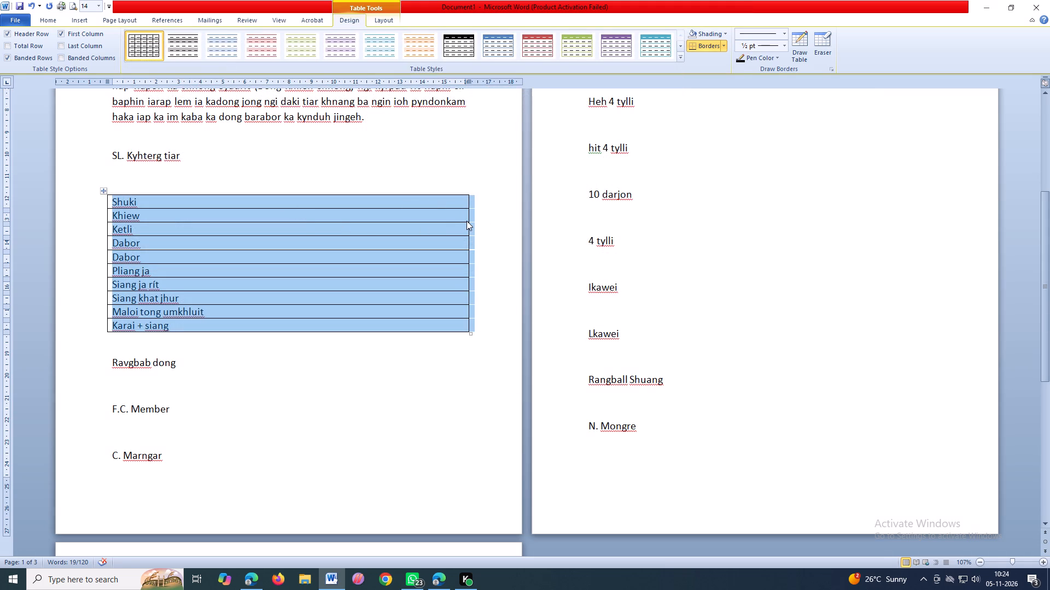
Narrow the item column by moving the table's right border in to just past the longest entry, "Maloi tong umkhluit".
left_click_drag(468, 214, 468, 214)
left_click_drag(468, 214, 213, 244)
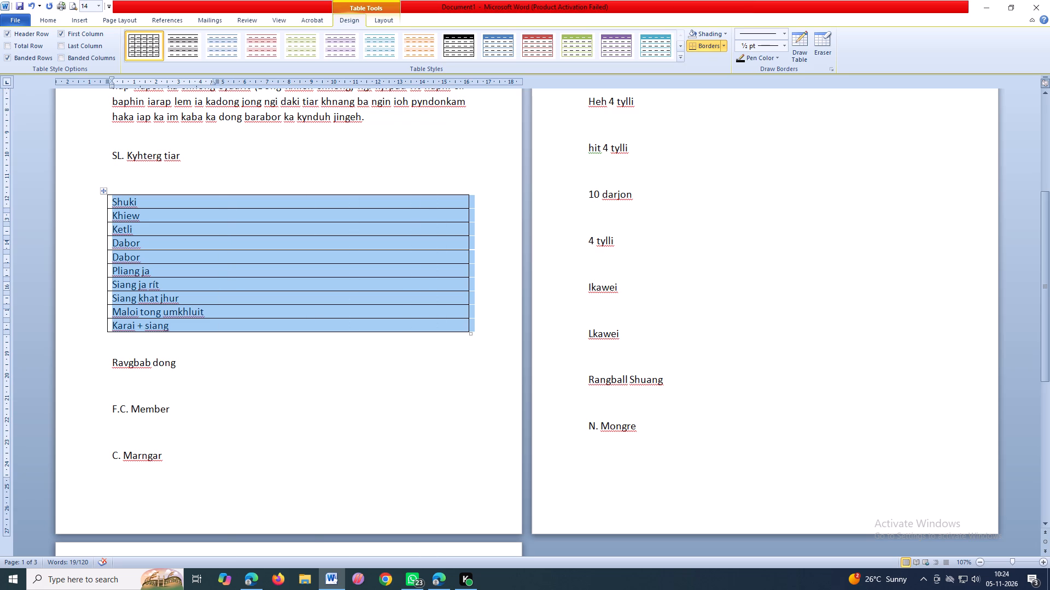
left_click_drag(213, 244, 235, 239)
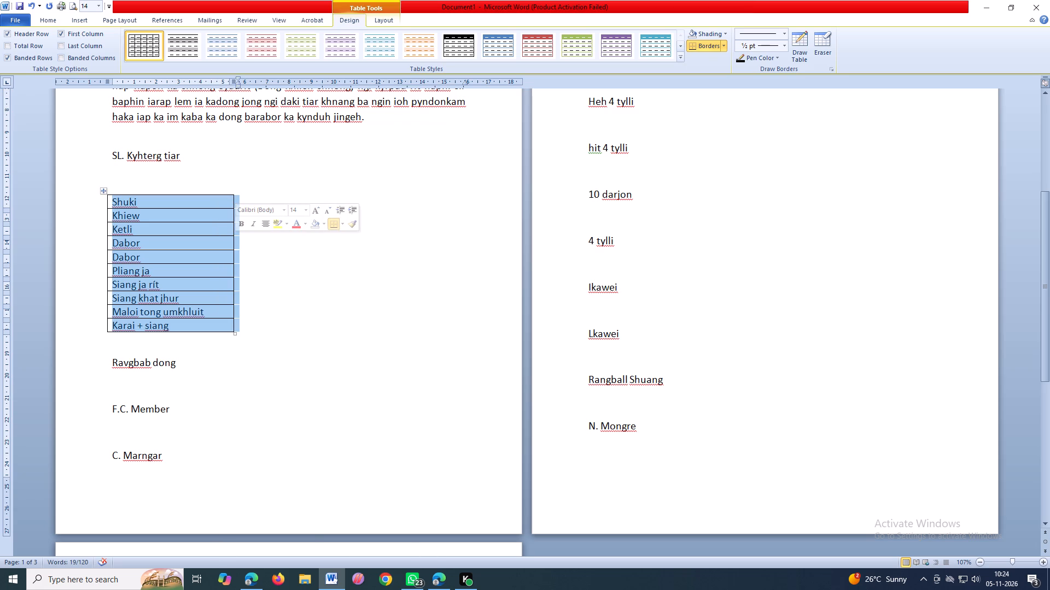
Insert an empty column to the right of the item column across all the table's rows.
left_click(74, 21)
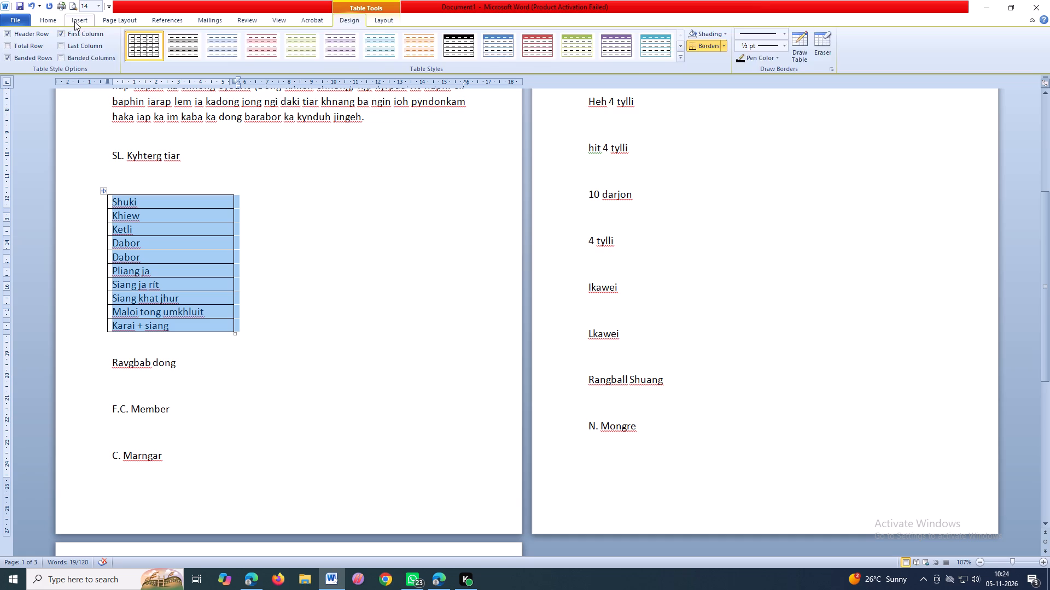
right_click(226, 217)
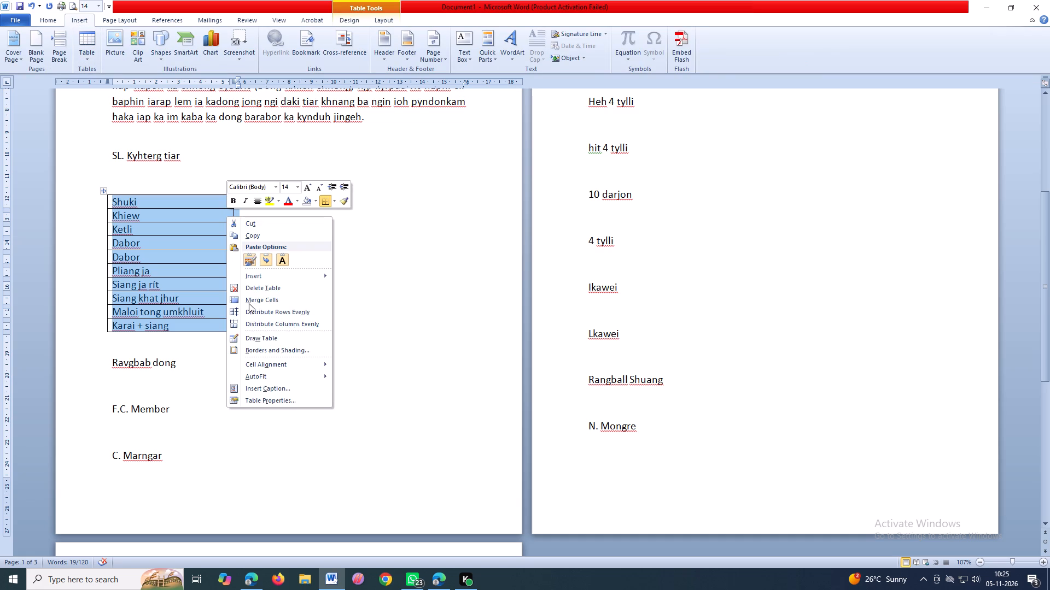
left_click(275, 277)
left_click(368, 287)
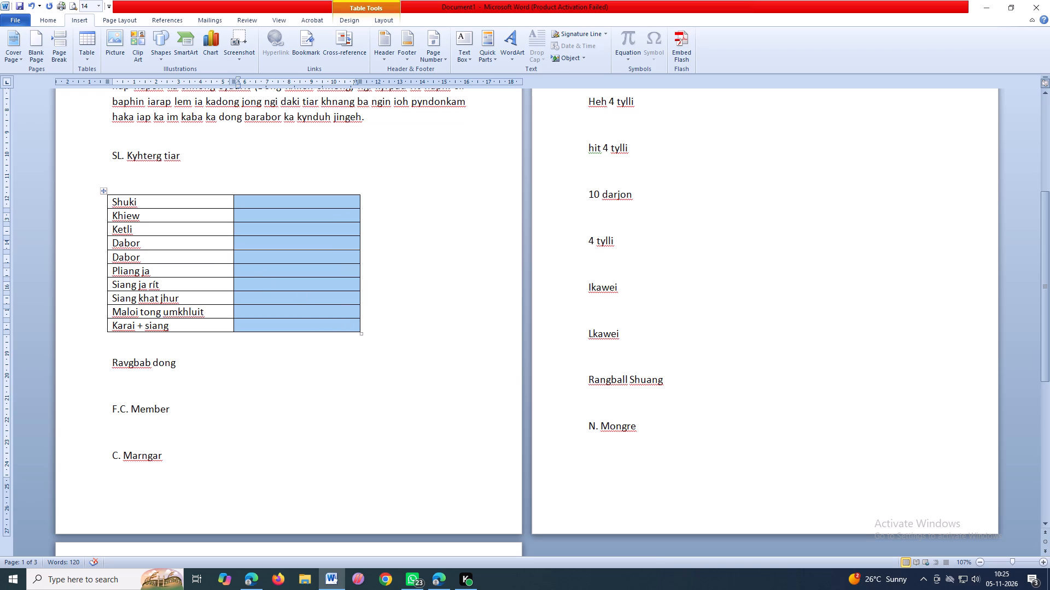
Enlarge the whole two-column table proportionally to about 13 cm wide, with taller rows.
left_click(112, 202)
left_click(115, 201)
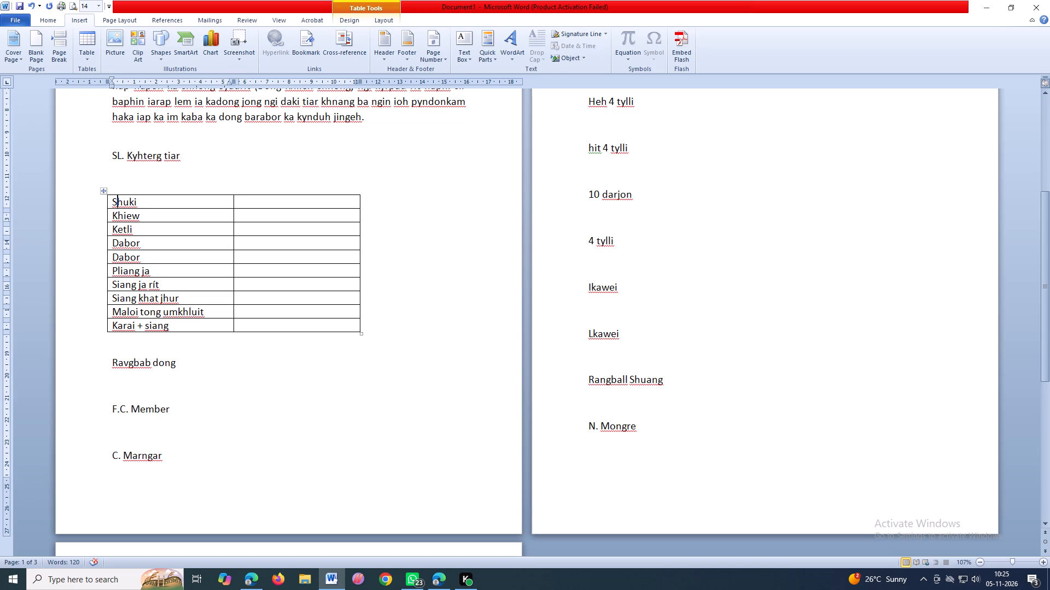
left_click_drag(114, 200, 352, 323)
left_click_drag(364, 334, 378, 354)
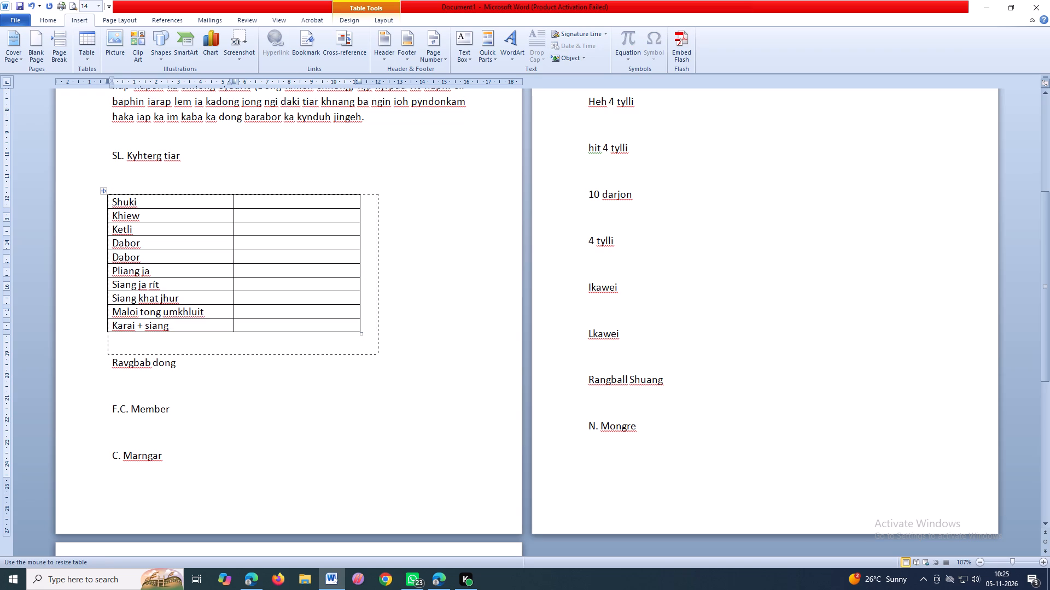
left_click_drag(378, 354, 397, 380)
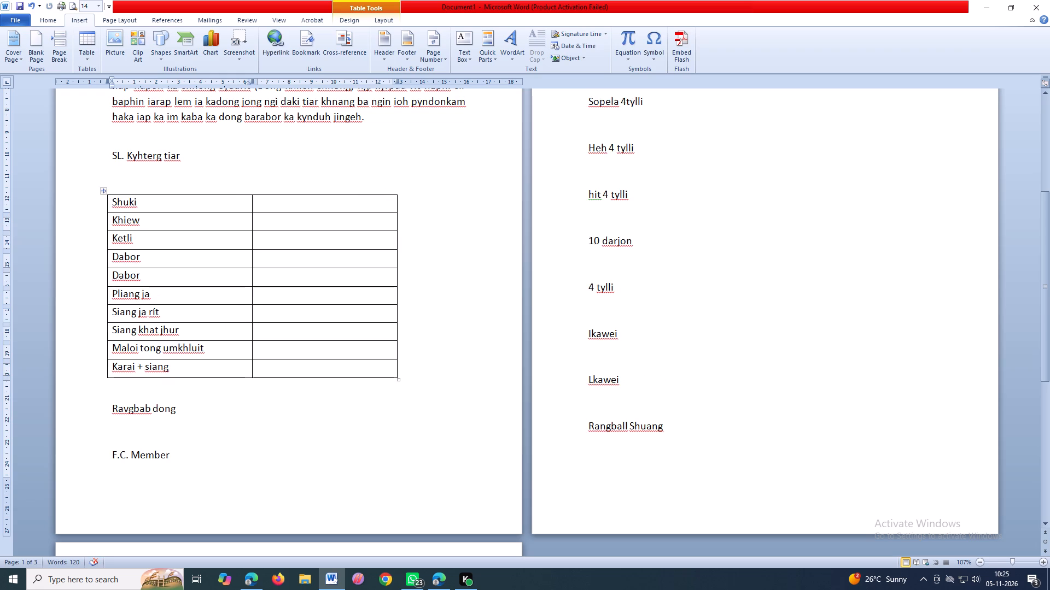
Delete the blank line between "SL. Kyhterg tiar" and the item table.
scroll(296, 303, "up", 3)
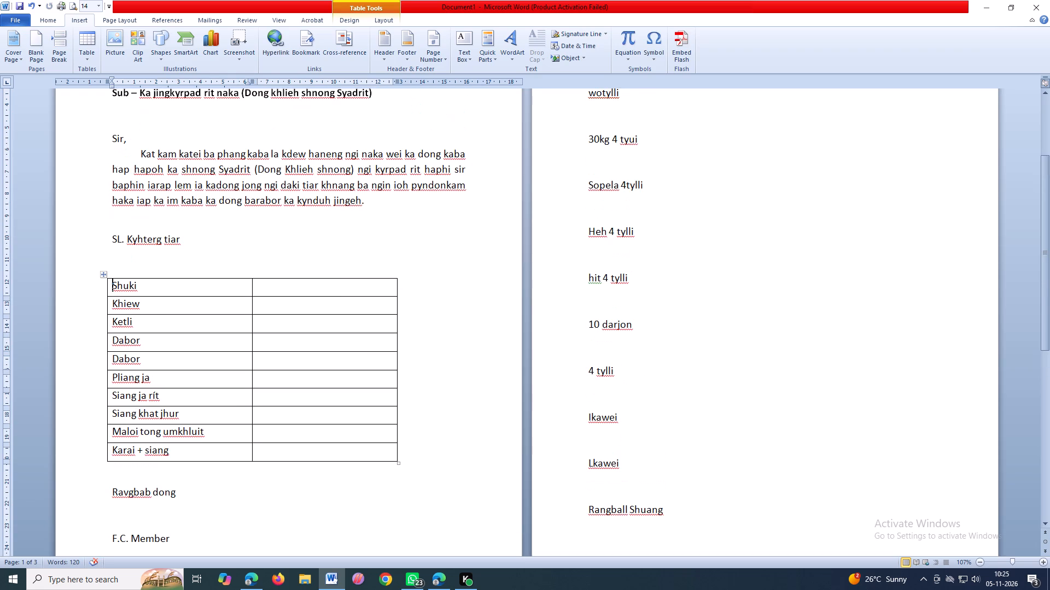
left_click(122, 270)
key("BackSpace")
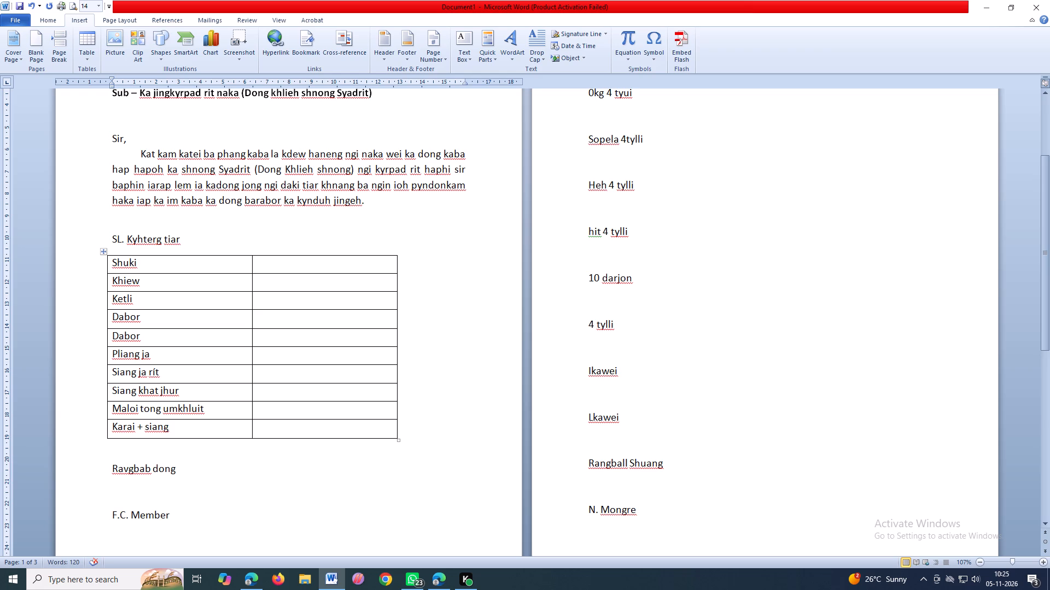
Apply 1., 2., 3. numbering to the items in the table's first column, from "Shuki" to "Karai + siang".
left_click_drag(113, 262, 204, 424)
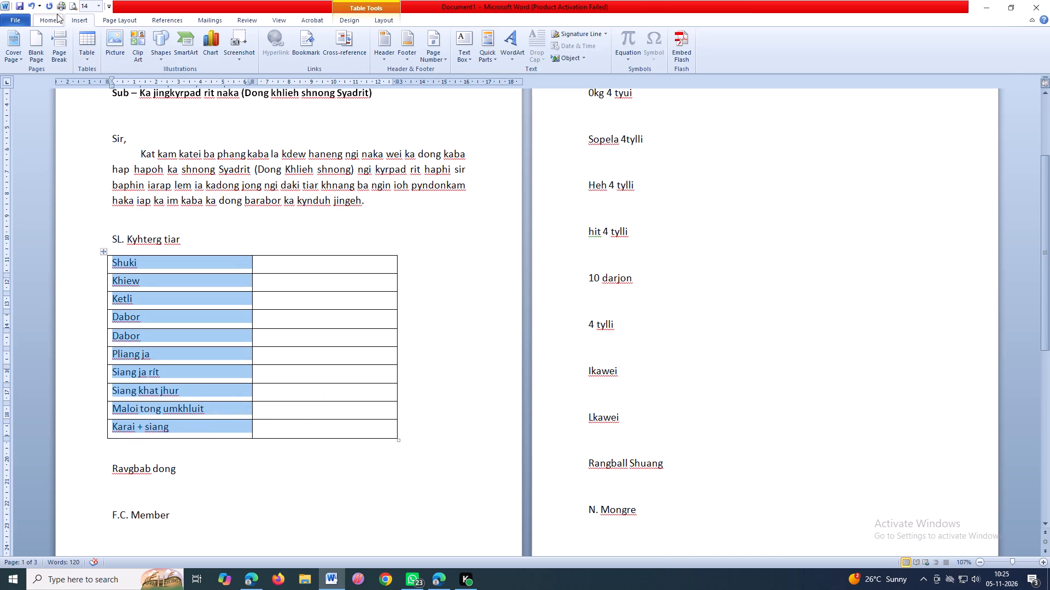
left_click(55, 14)
left_click(265, 40)
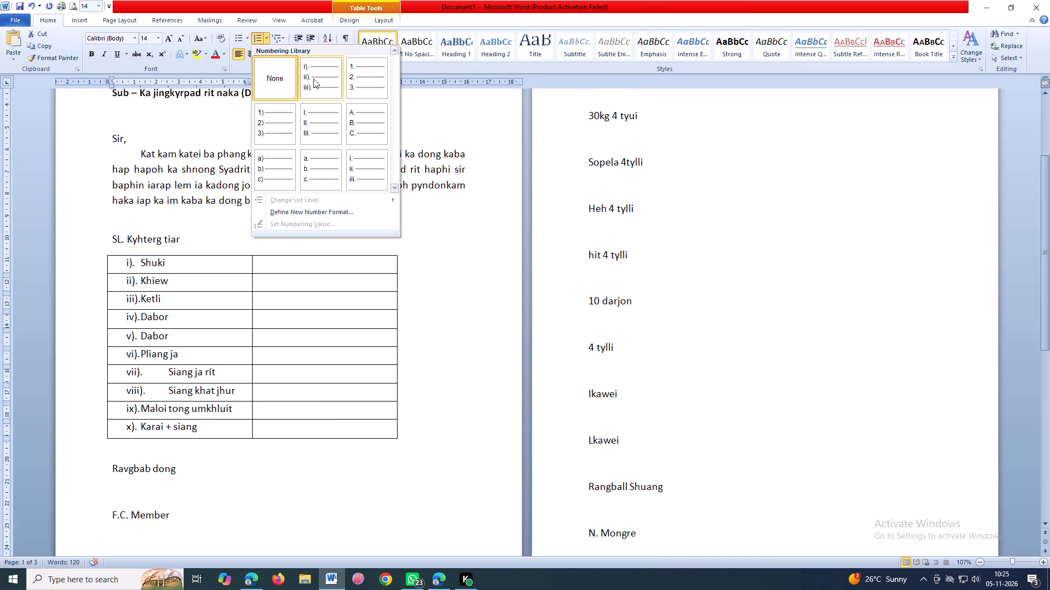
left_click(374, 87)
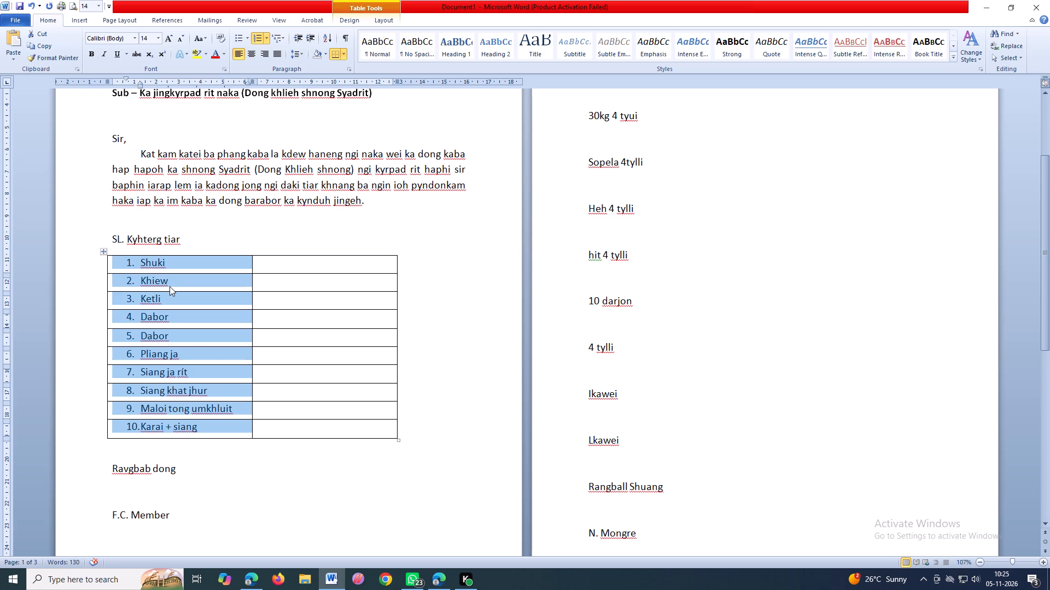
left_click(274, 299)
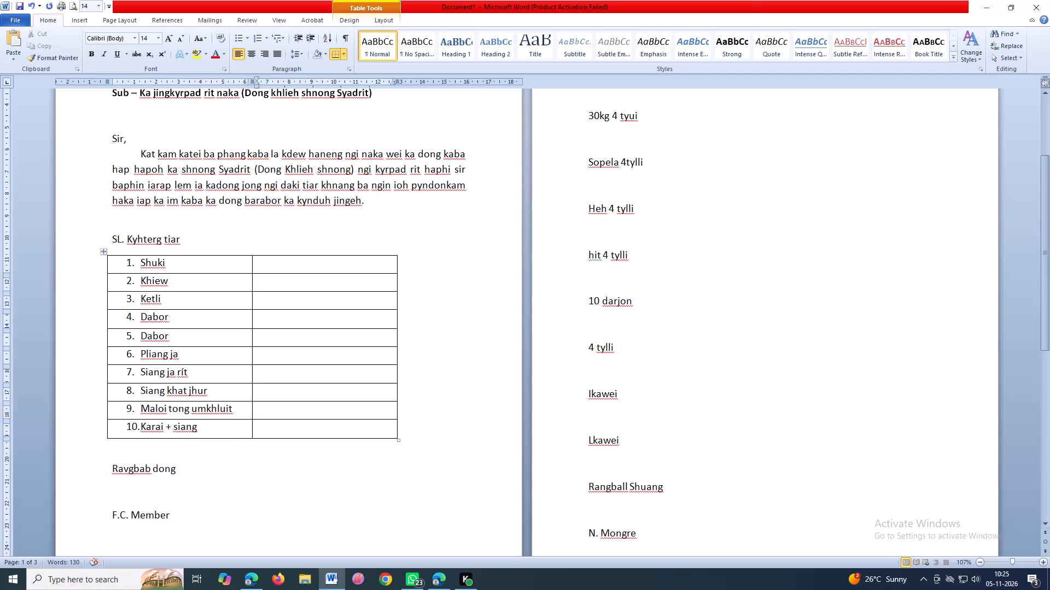
Move the second "Dabor" out of row 5 into row 4's cell, as an unnumbered line beneath the first "Dabor".
left_click_drag(170, 336, 155, 339)
left_click_drag(155, 339, 142, 343)
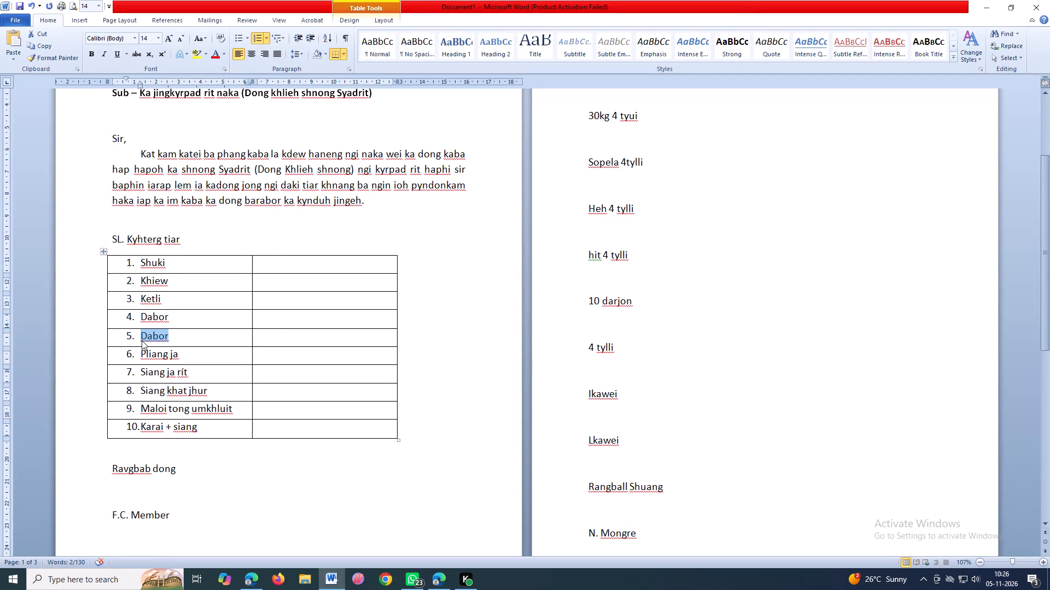
key("ctrl+v")
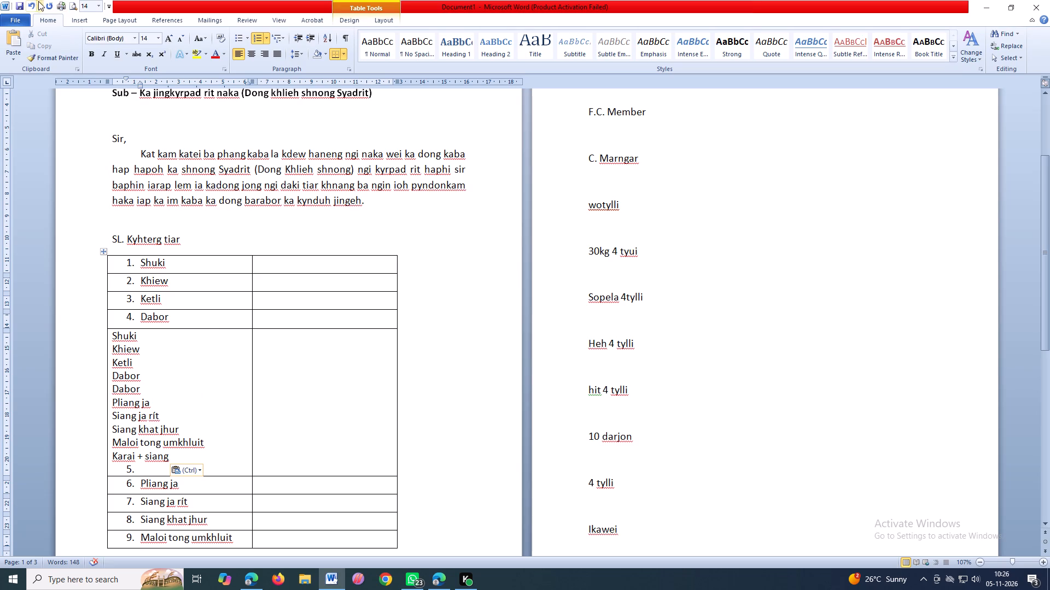
left_click(30, 4)
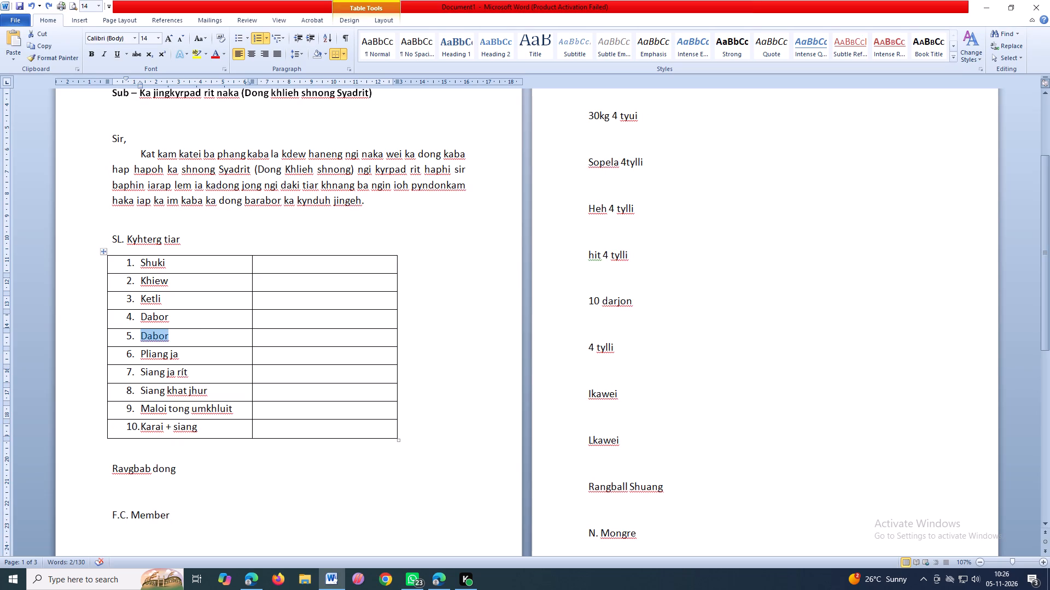
key("ctrl+c")
key("BackSpace")
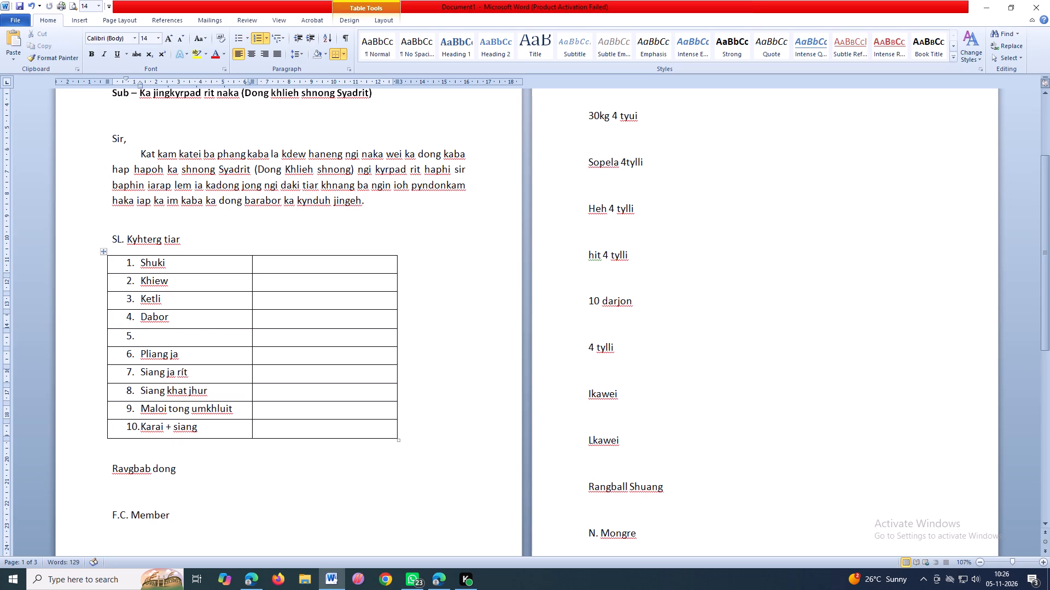
left_click(183, 317)
key("Return")
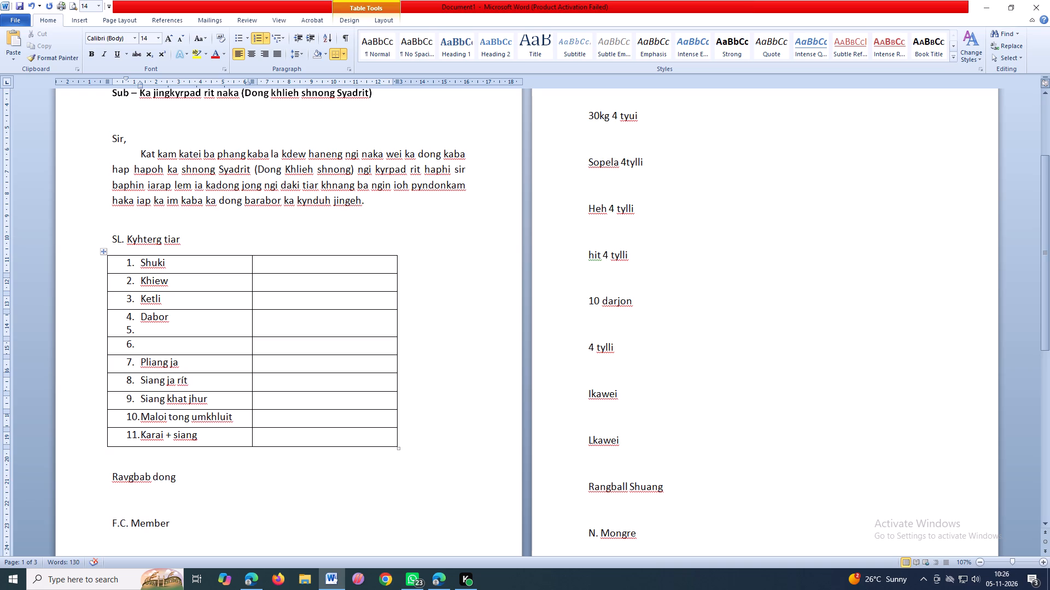
key("ctrl+v")
left_click(136, 331)
key("BackSpace")
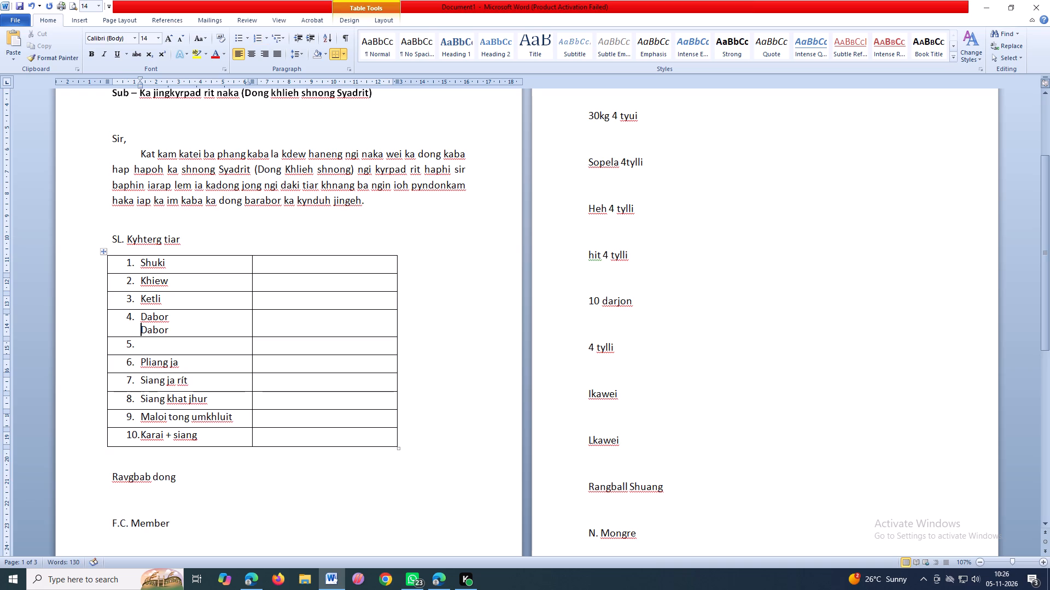
Remove the number from the emptied row between "Dabor" and "Pliang ja" and delete that row from the table.
left_click(145, 349)
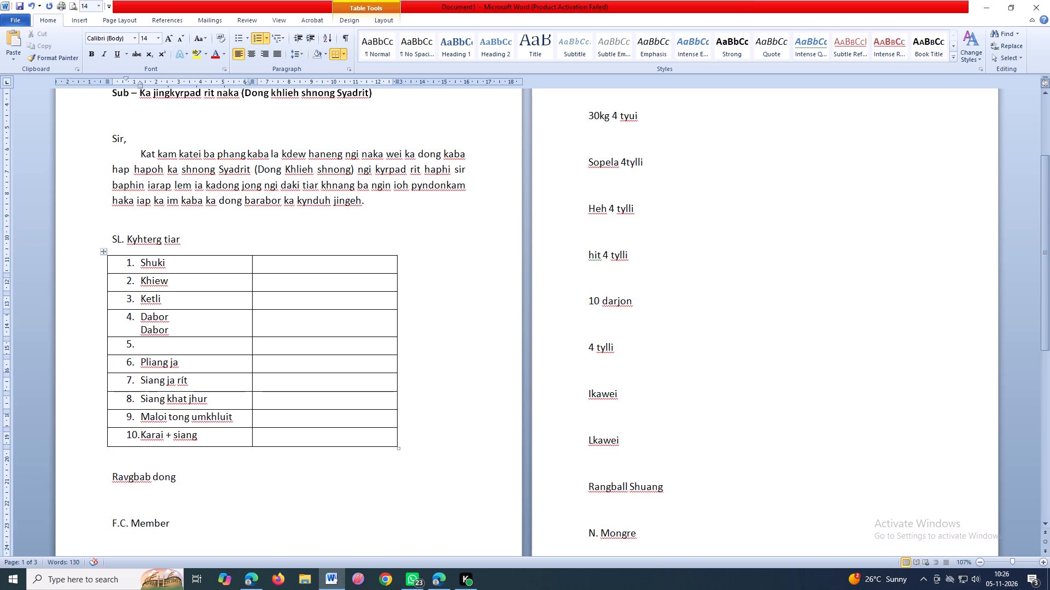
key("BackSpace")
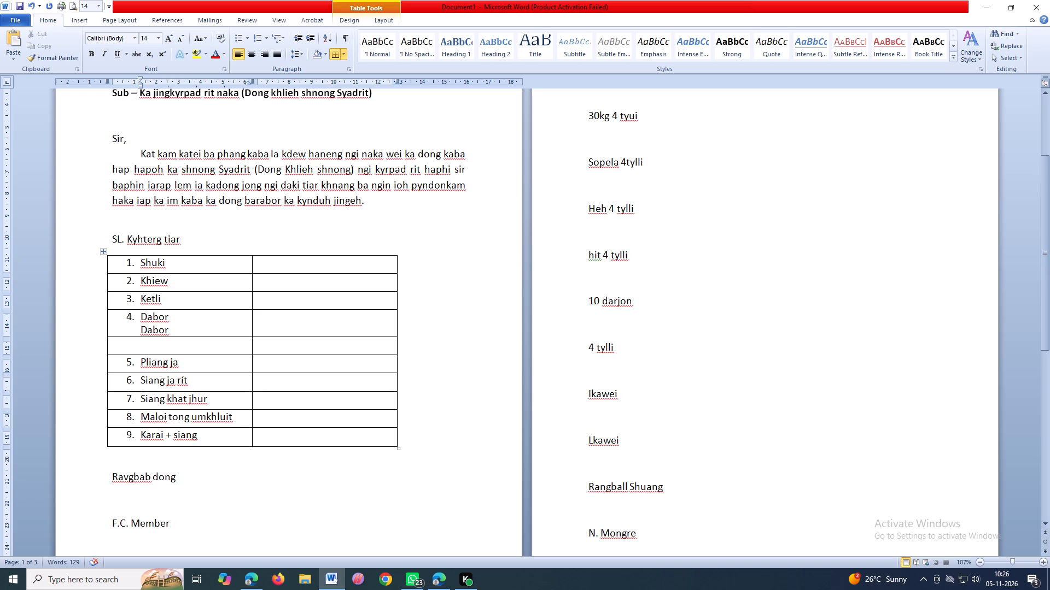
right_click(143, 347)
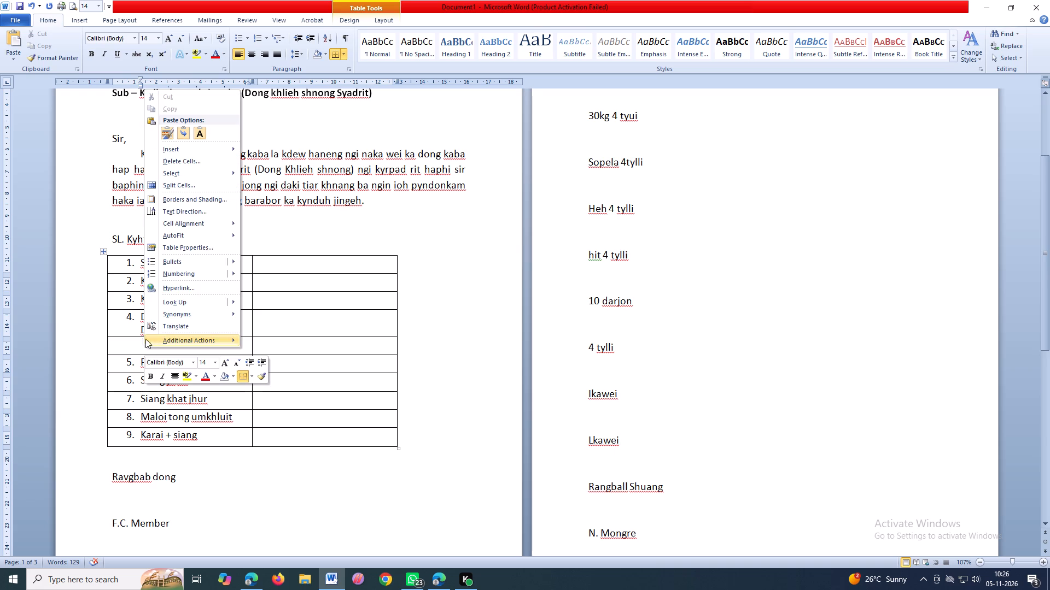
left_click(186, 162)
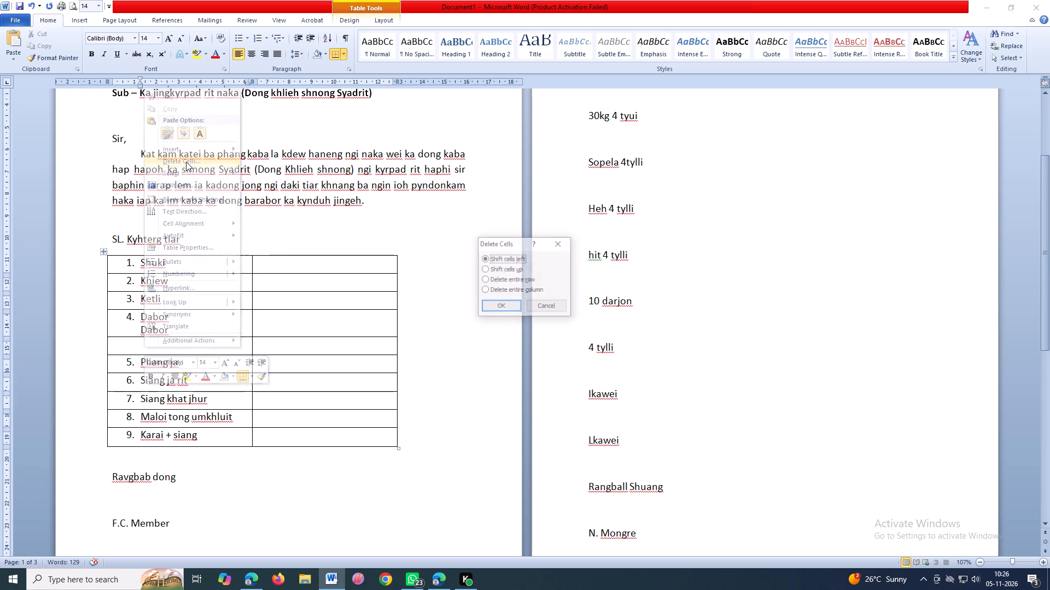
left_click(515, 302)
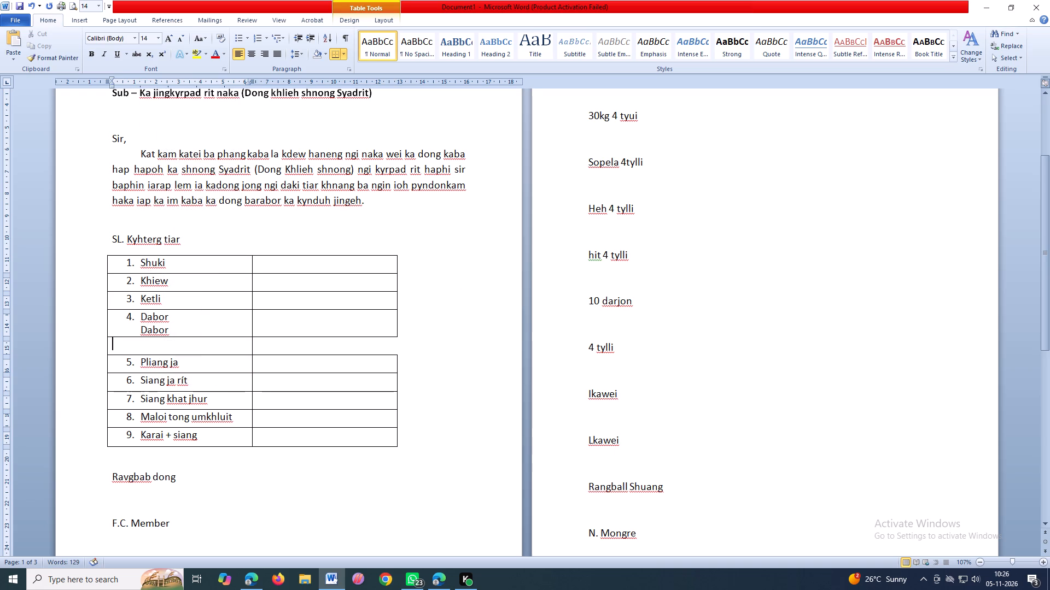
left_click_drag(117, 347, 315, 350)
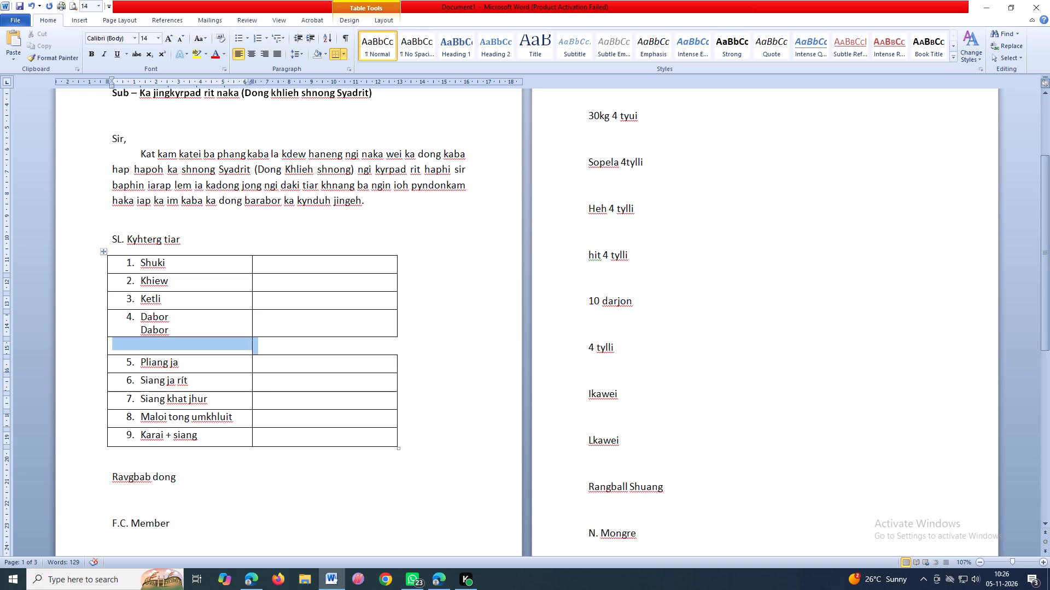
left_click_drag(315, 350, 364, 346)
key("BackSpace")
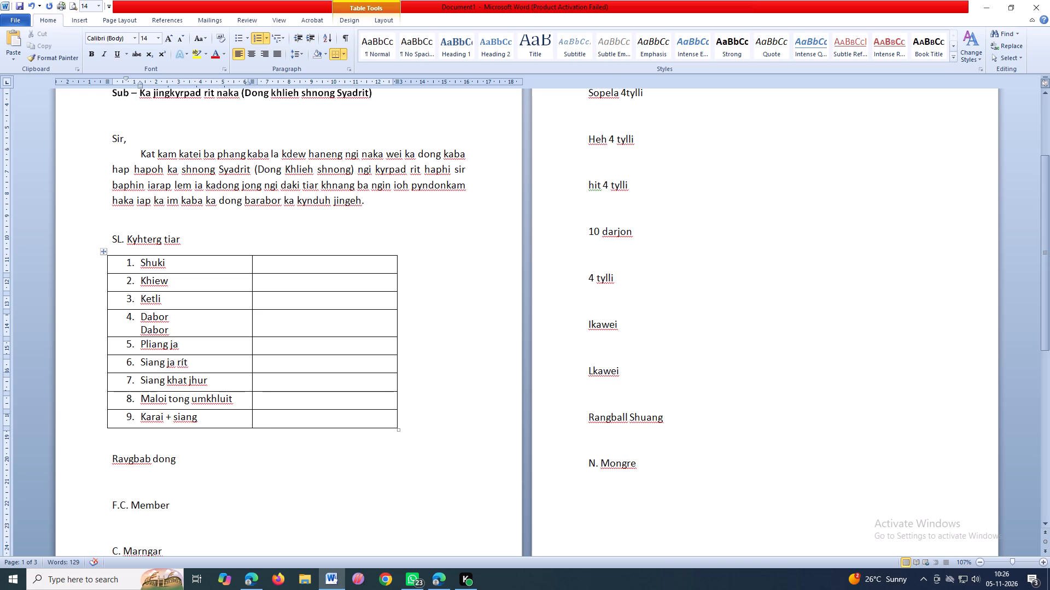
Copy "Siang khat jhur", clear it and its number from the table, and delete the emptied row.
left_click(179, 332)
left_click(174, 363)
left_click_drag(211, 382, 154, 382)
key("ctrl+c")
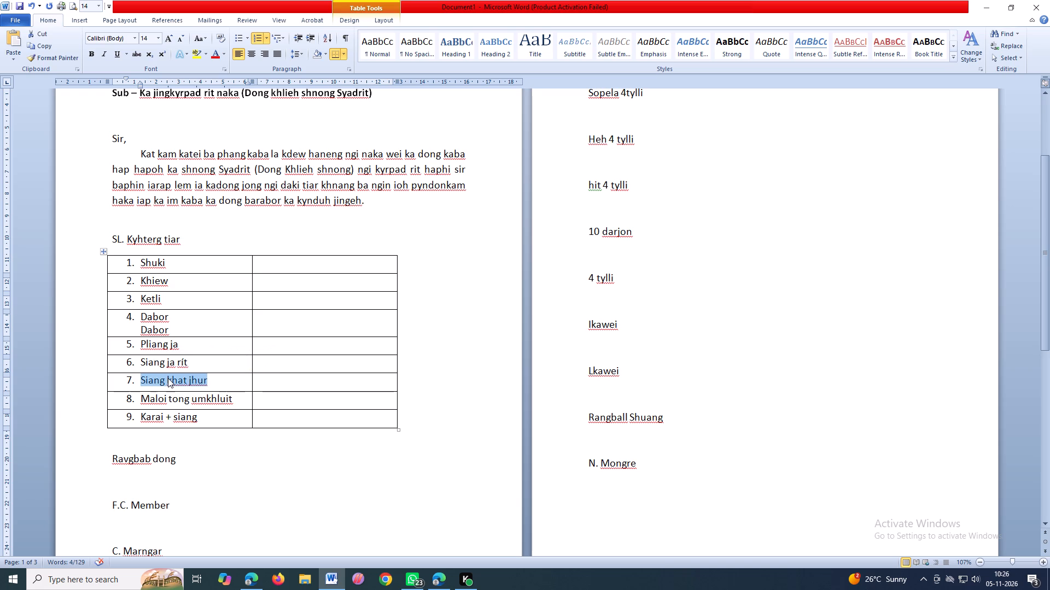
key("BackSpace")
key("BackSpace")
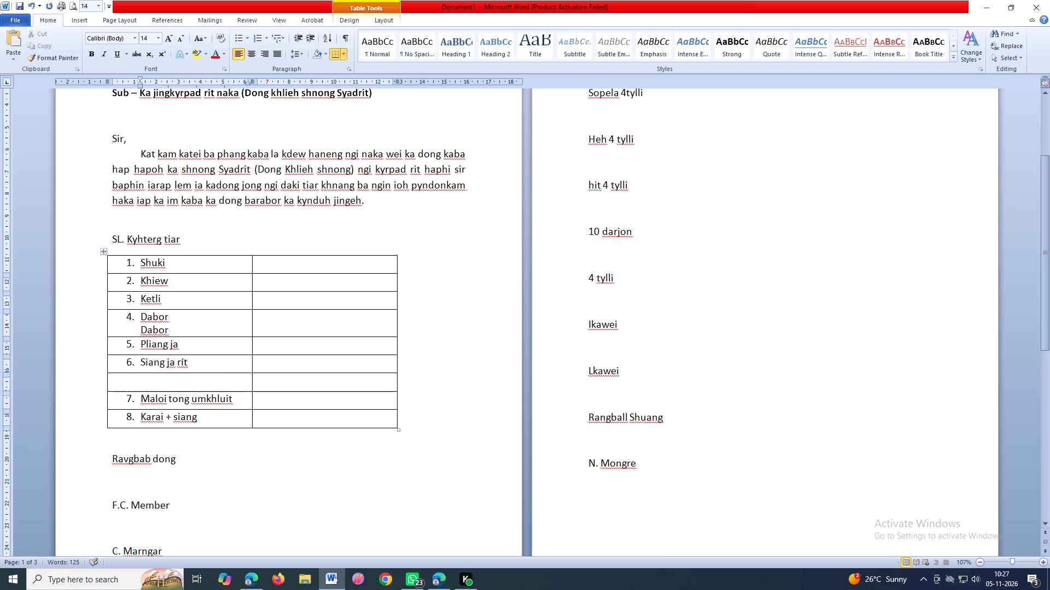
key("BackSpace")
key("BackSpace")
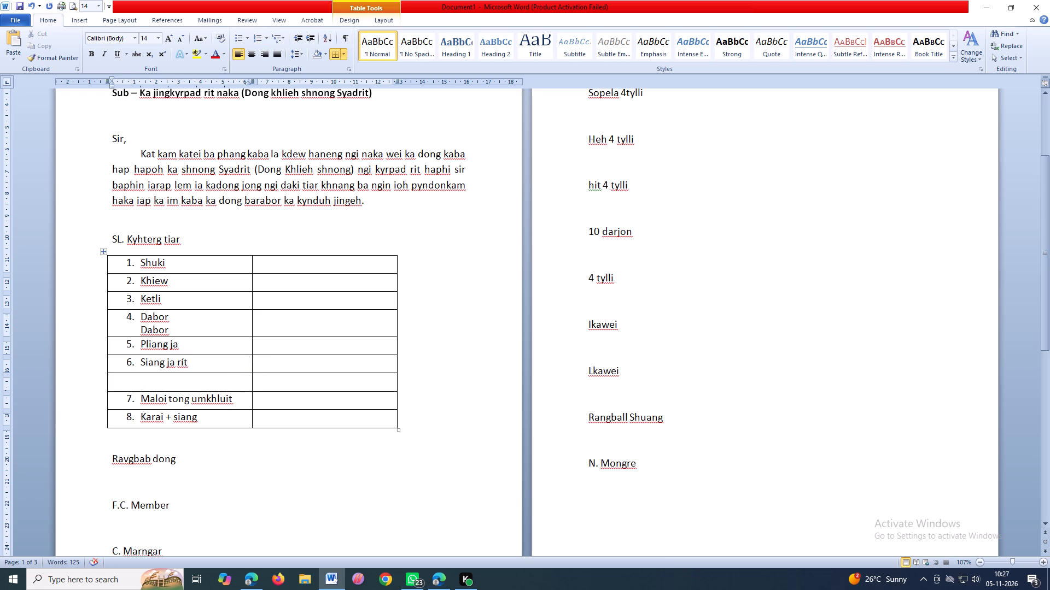
left_click_drag(346, 384, 211, 389)
key("BackSpace")
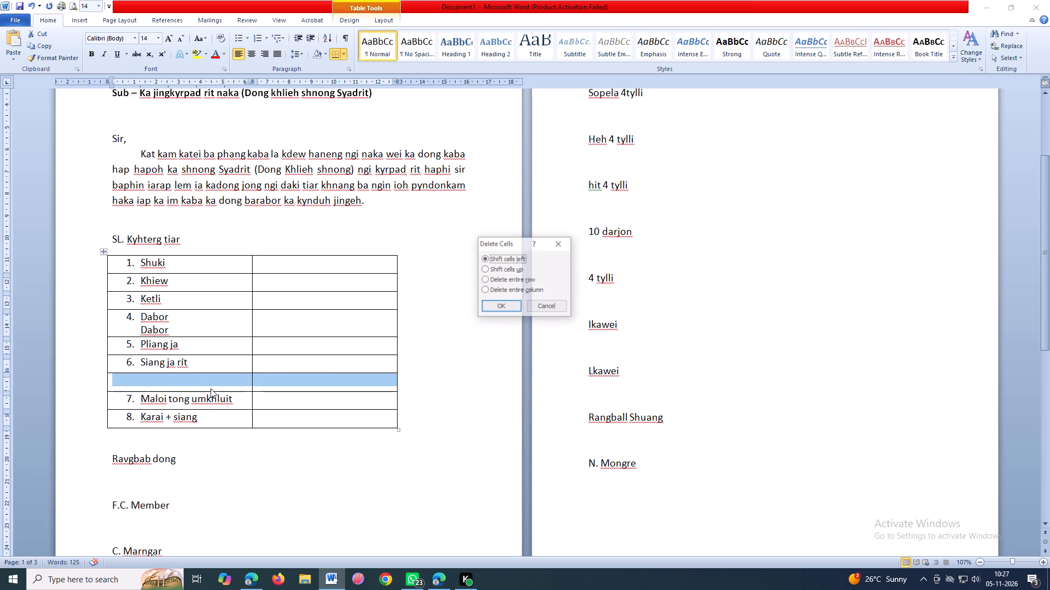
left_click(505, 305)
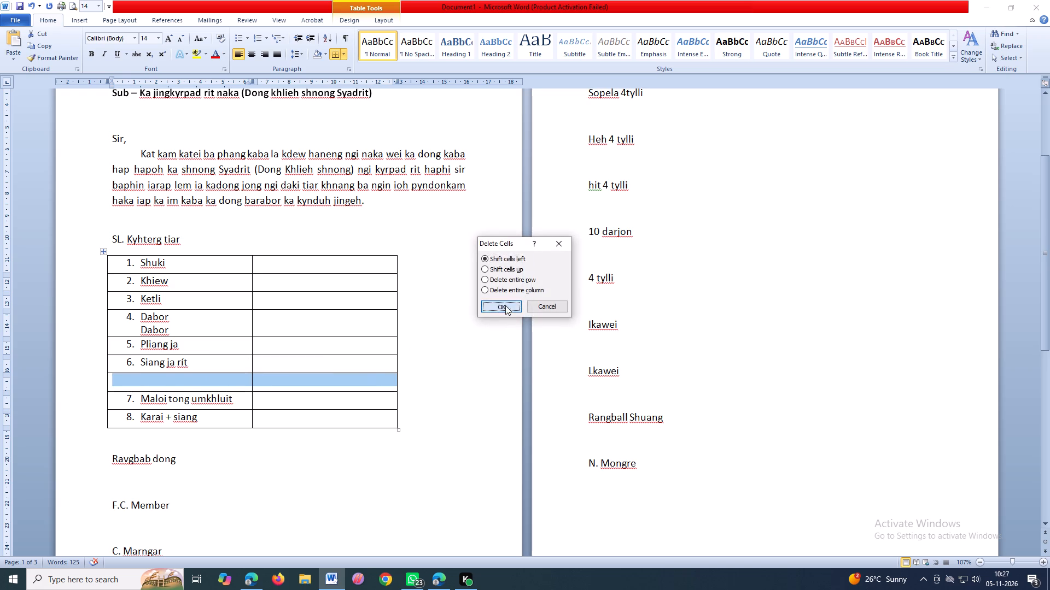
Paste "Siang khat jhur" as an unnumbered second line beneath "Siang ja rít" in the same cell.
left_click(209, 362)
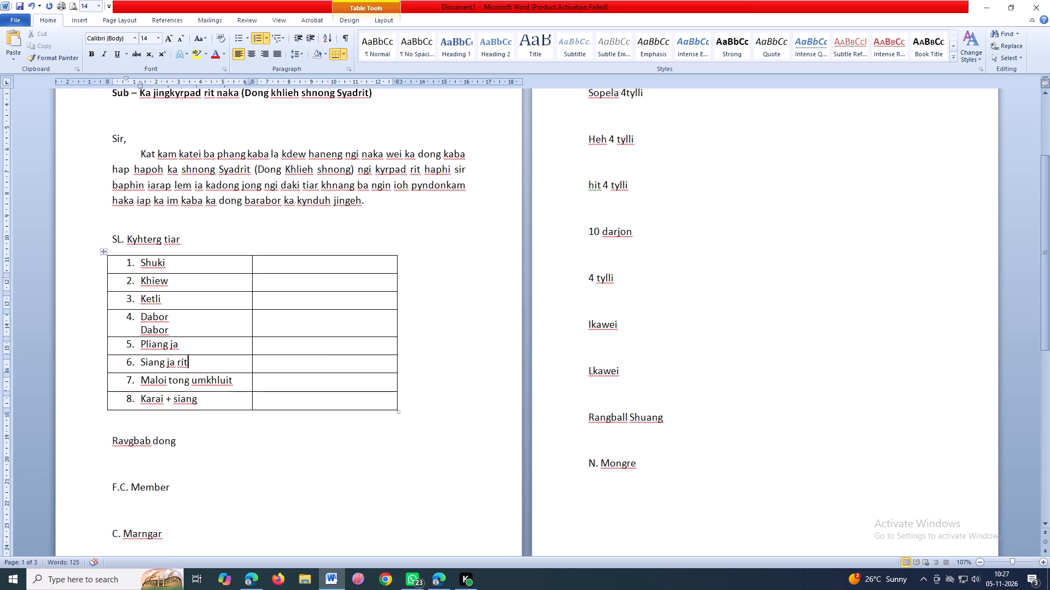
key("Return")
key("BackSpace")
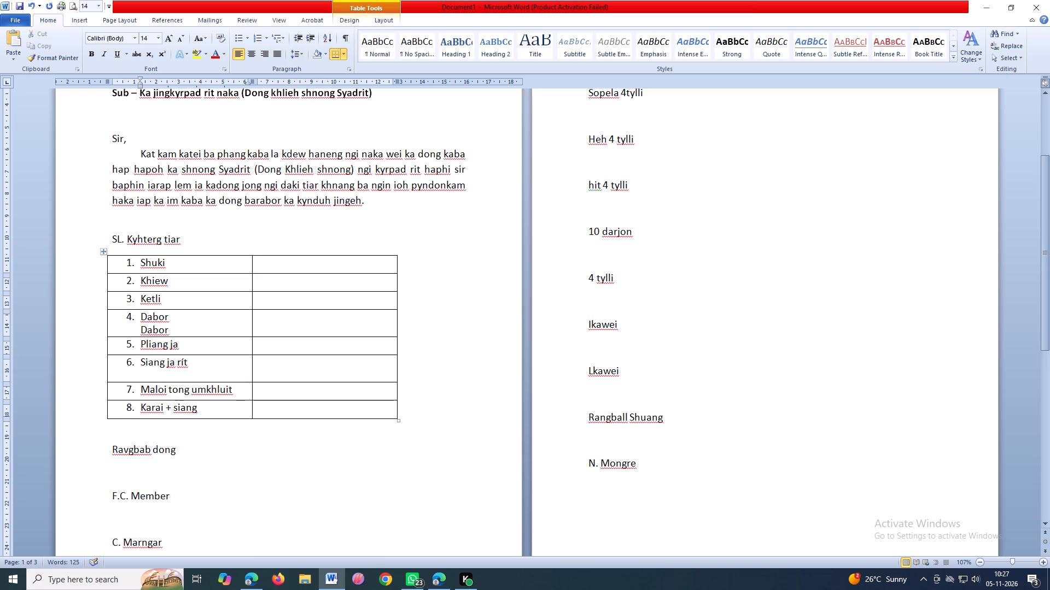
key("ctrl+v")
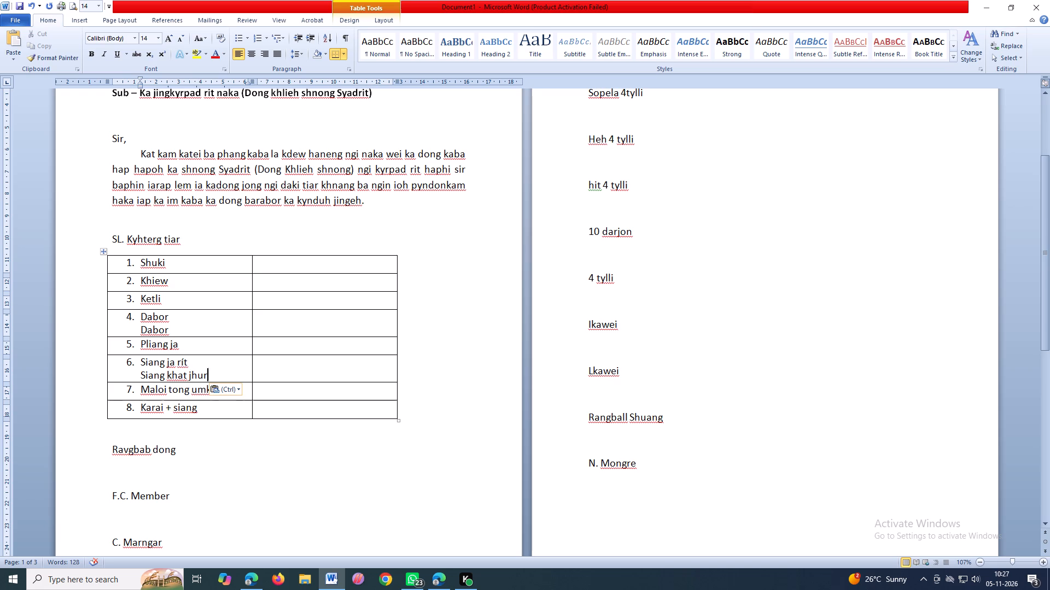
left_click(265, 394)
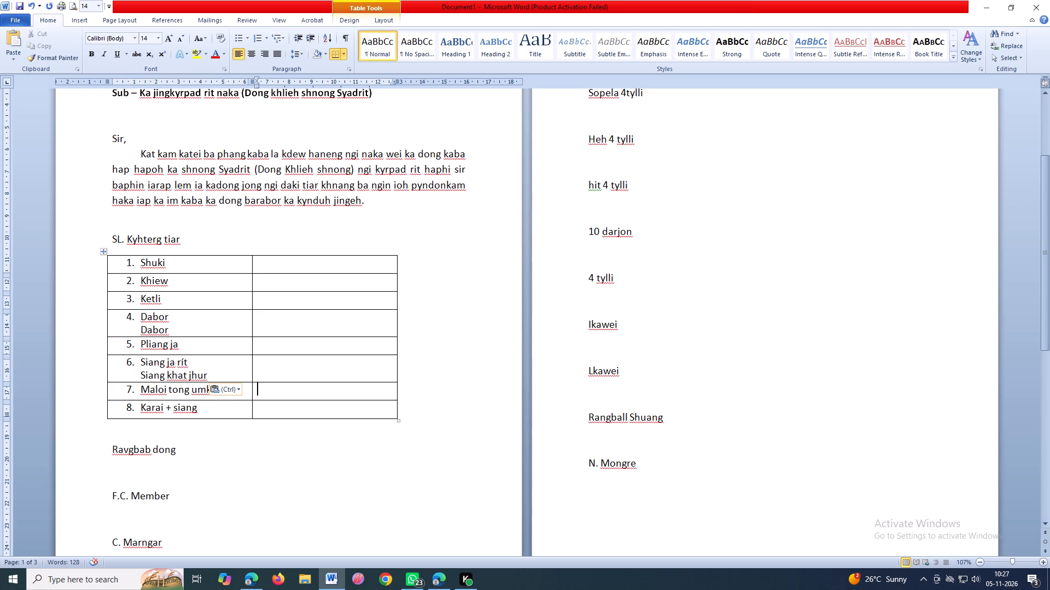
left_click(198, 263)
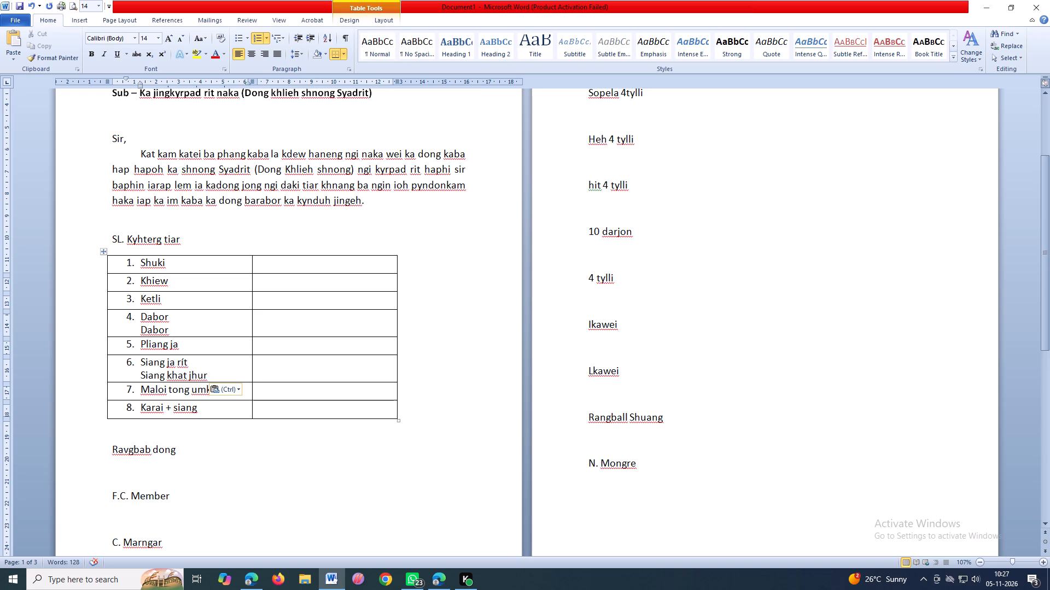
Add the heading "No." on the "SL. Kyhterg tiar" line, tabbed across to sit above the table's second column.
left_click(271, 245)
key("Tab")
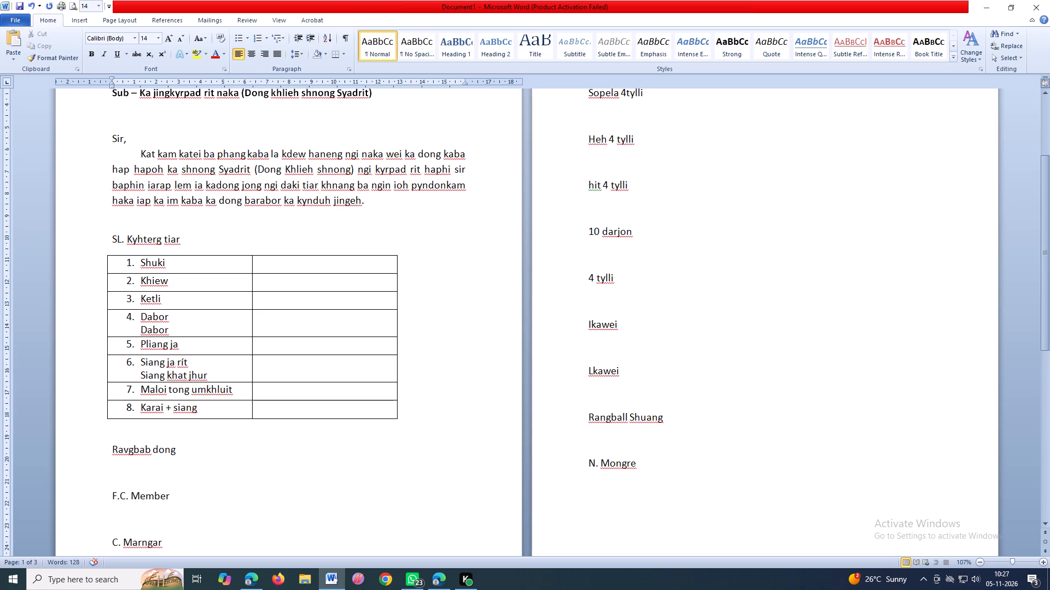
key("Tab")
key("Tab")
key("Tab")
type("No")
key("period")
Fill the table's second column with "100 tylli" for Shuki and "30 kg 4 tylli" for Khiew.
left_click(289, 268)
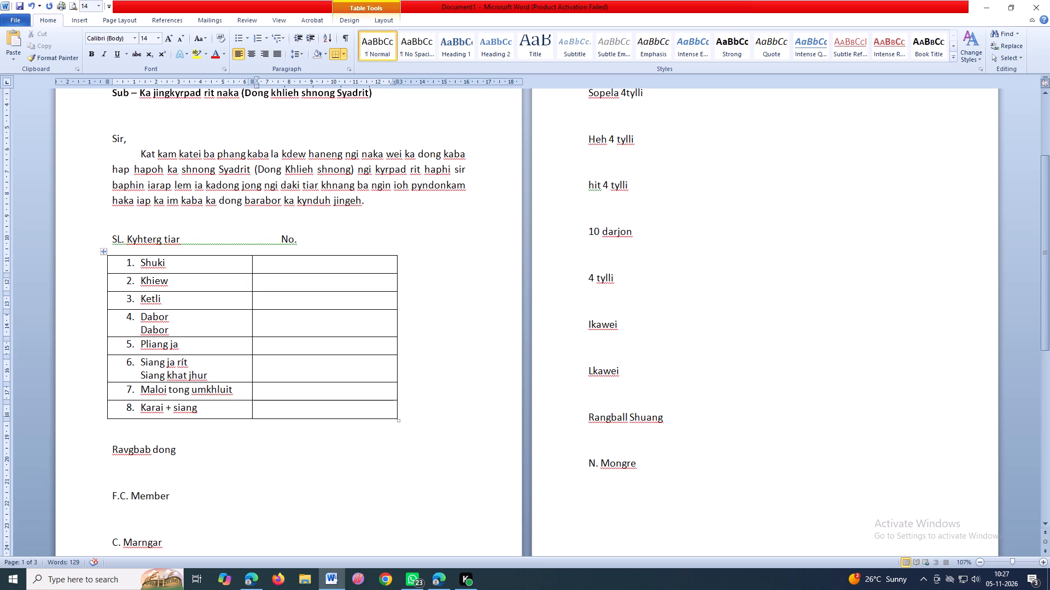
type("100")
key("space")
type("tylli")
key("Down")
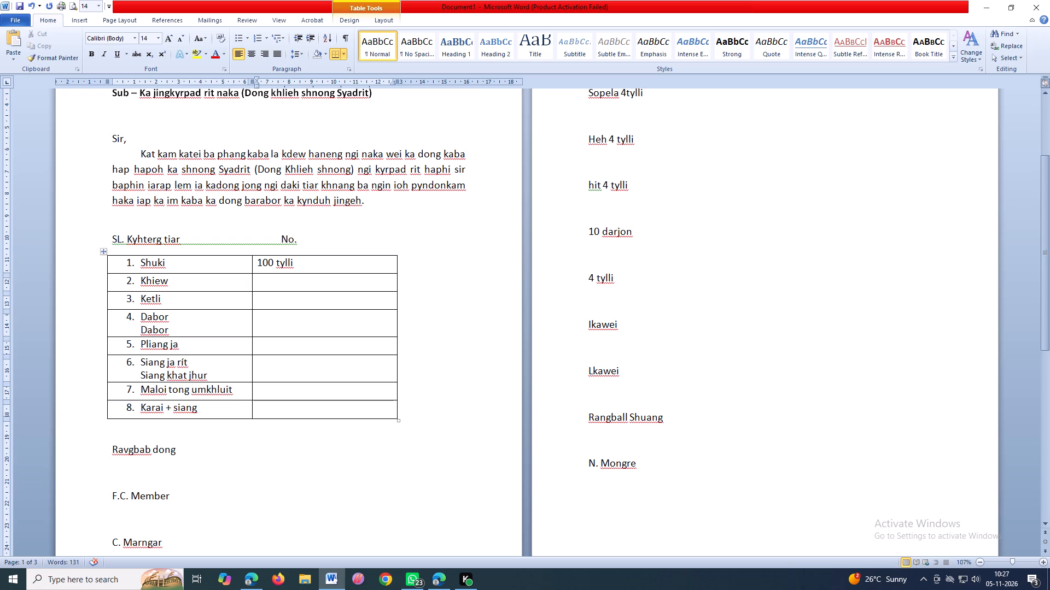
type("30")
key("space")
type("kg")
key("space")
key("4")
key("space")
type("tylli")
key("Down")
Enter "50 pela 4 tylli" as the quantity for Ketli in the table's second column.
type("50")
key("space")
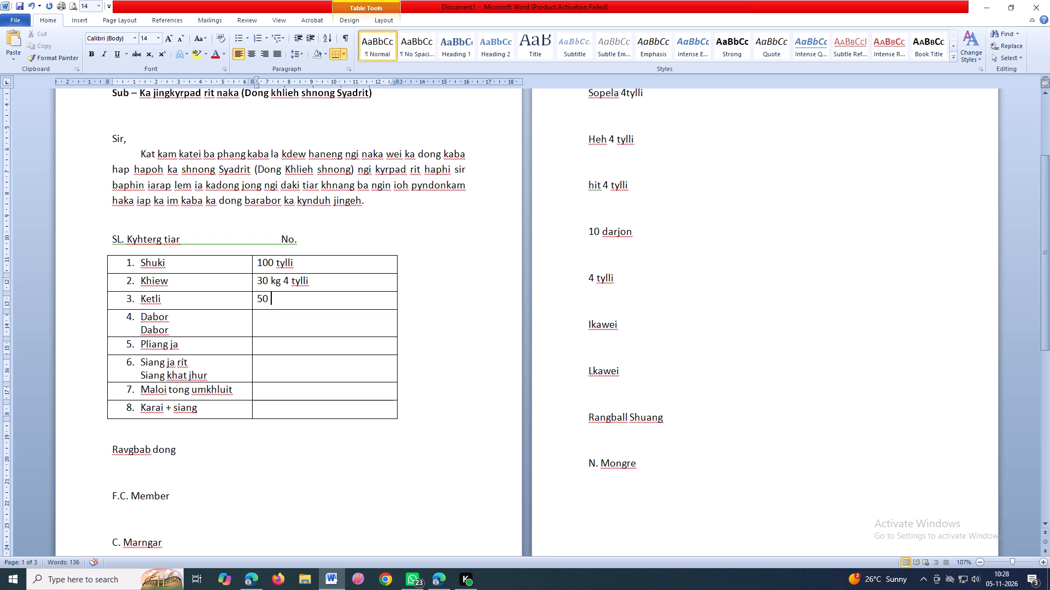
type("pela")
key("space")
key("4")
key("space")
type("tyu")
key("BackSpace")
type("lli")
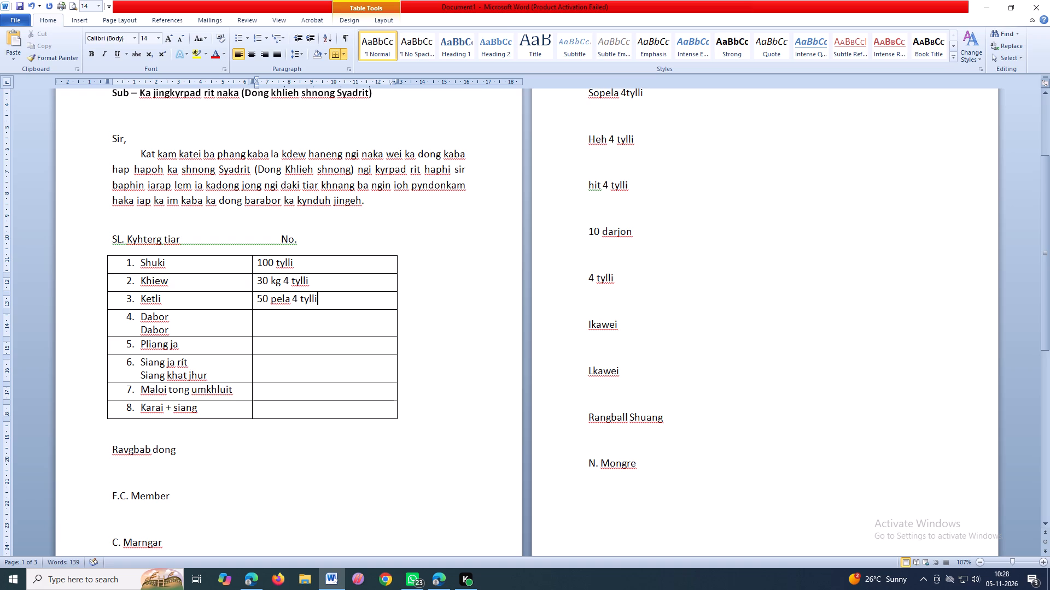
Enter "Heh 4 tylli" and, on a second line in the same cell, "Rit 4 tylli" beside the two Dabor lines.
key("Down")
type("Heh")
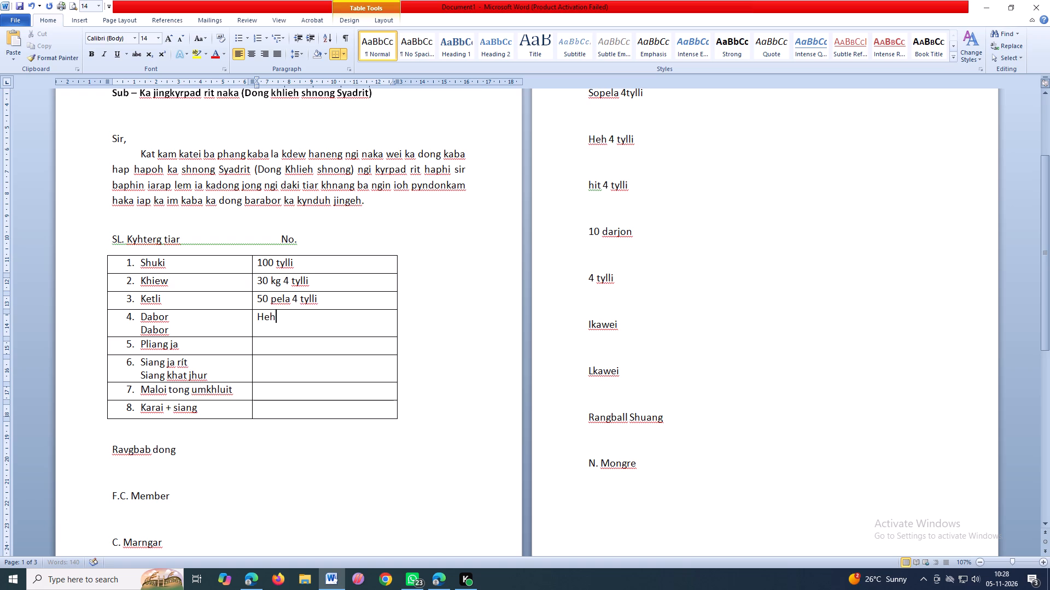
key("space")
type("4 tylli")
key("Down")
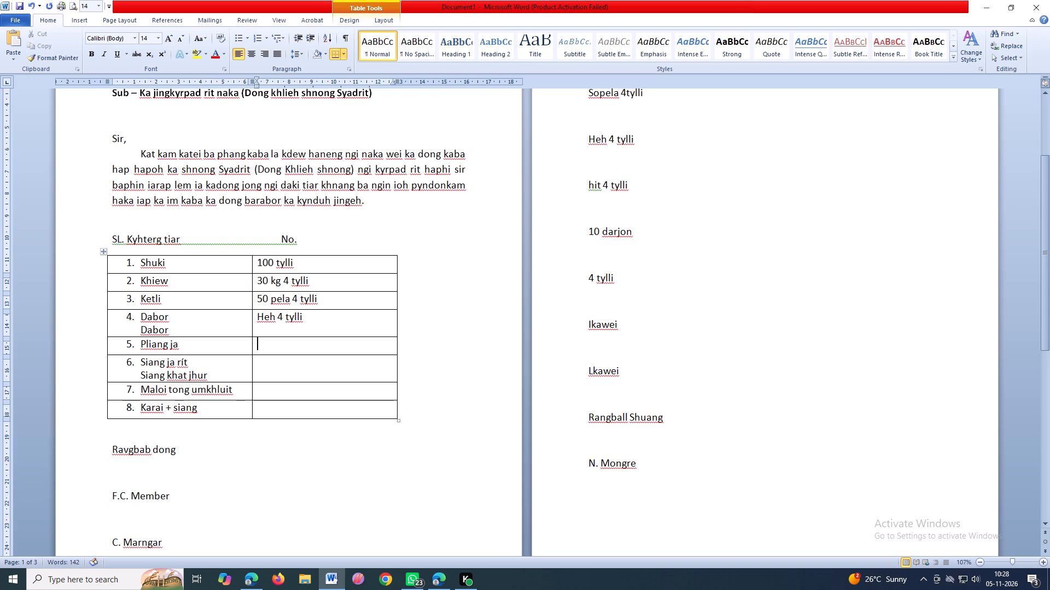
key("Up")
key("Return")
type("Rit")
key("space")
type("4 tylli")
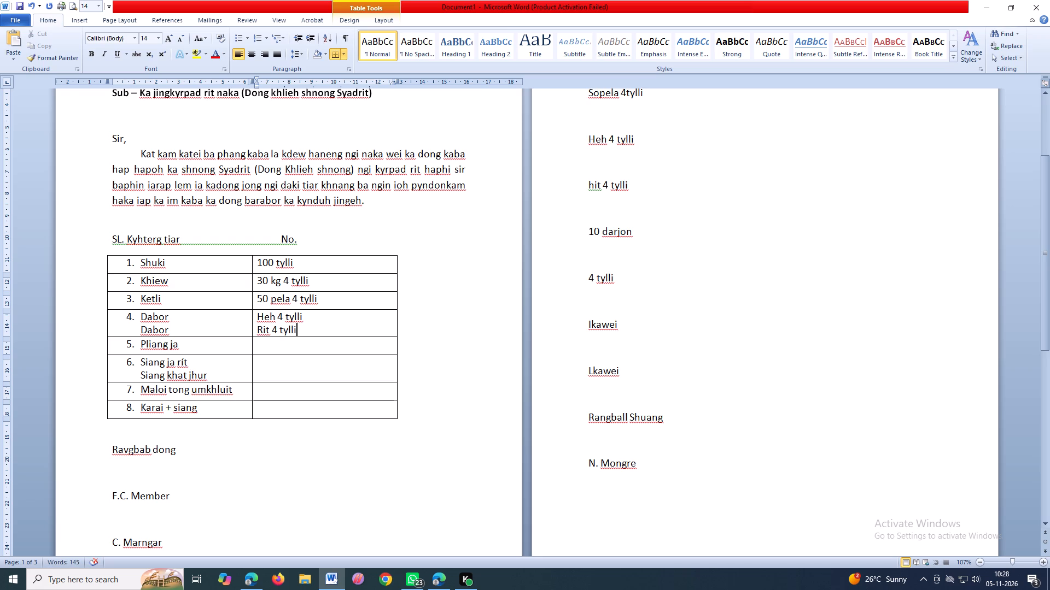
Enter "10 dorjon" for Pliang ja and "4 tylli" on each of two lines beside Siang ja rít and Siang khat jhur.
key("Down")
type("10 dorjon")
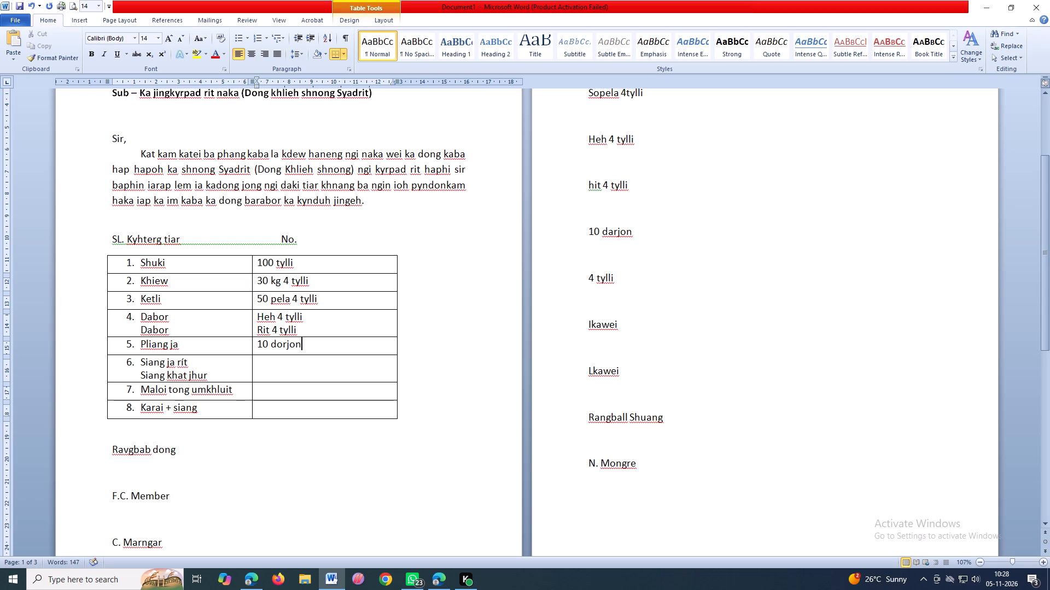
key("Down")
type("4t")
key("BackSpace")
key("space")
type("tylli")
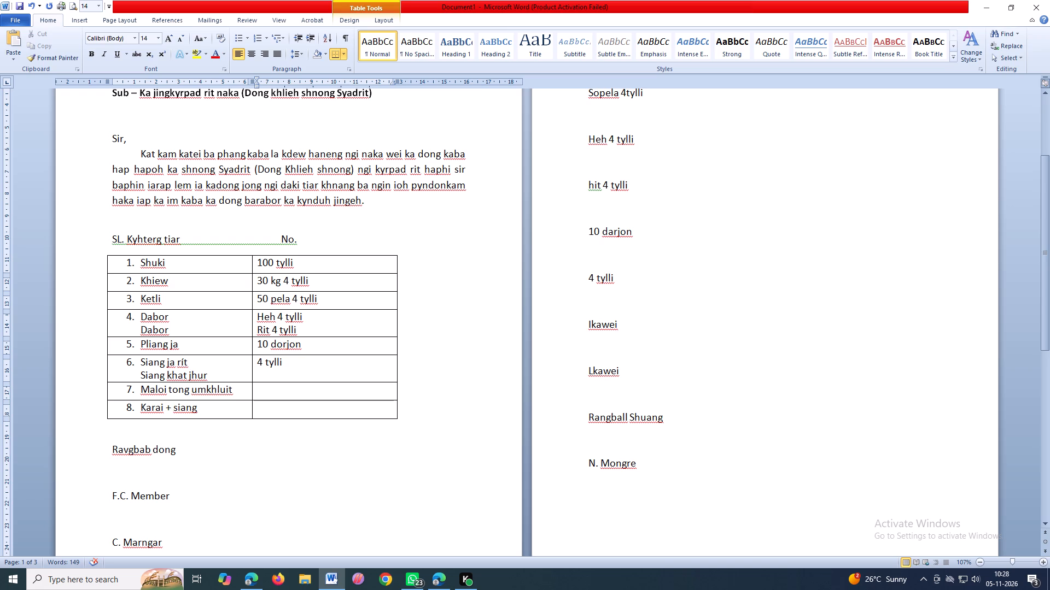
key("Return")
type("4 tylli")
Enter "1 kawei" as the quantity for both Maloi tong umkhluit and Karai + siang.
left_click(282, 396)
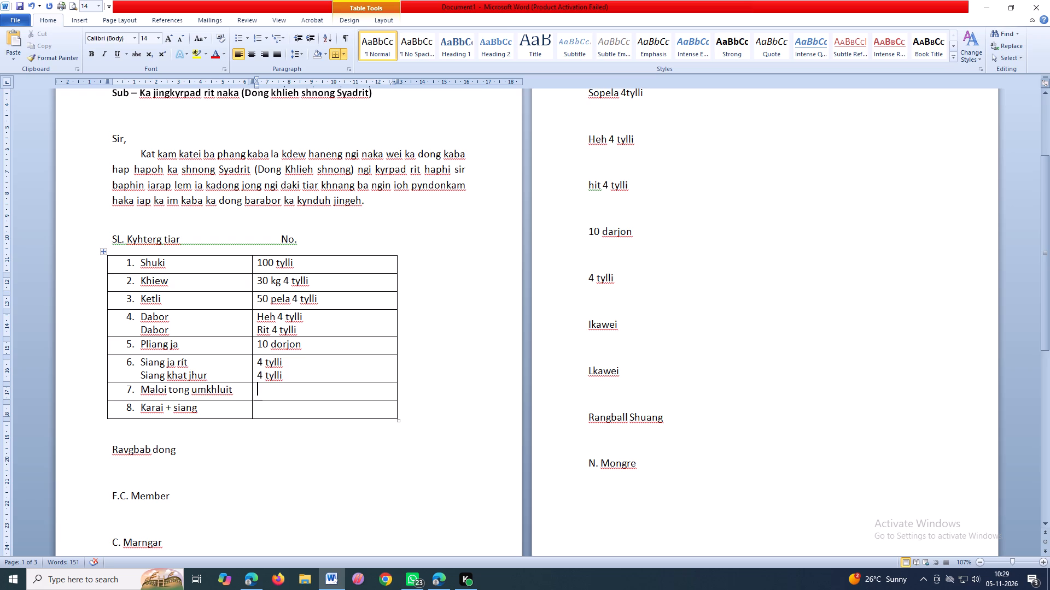
type("1 kawi")
key("BackSpace")
type("ei")
left_click(256, 413)
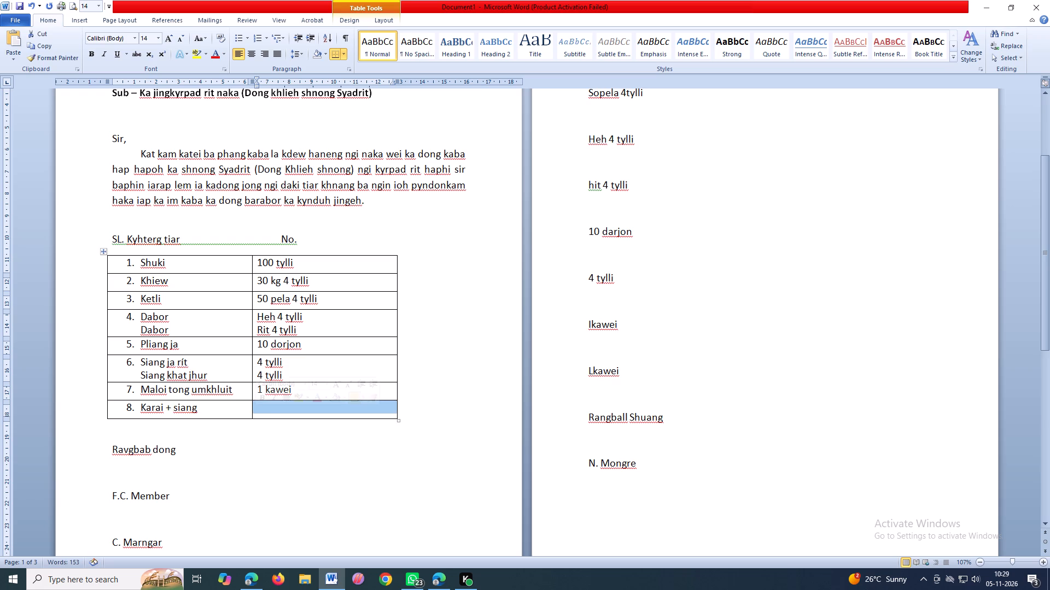
left_click(256, 413)
left_click(270, 405)
type("1 kaew")
key("BackSpace")
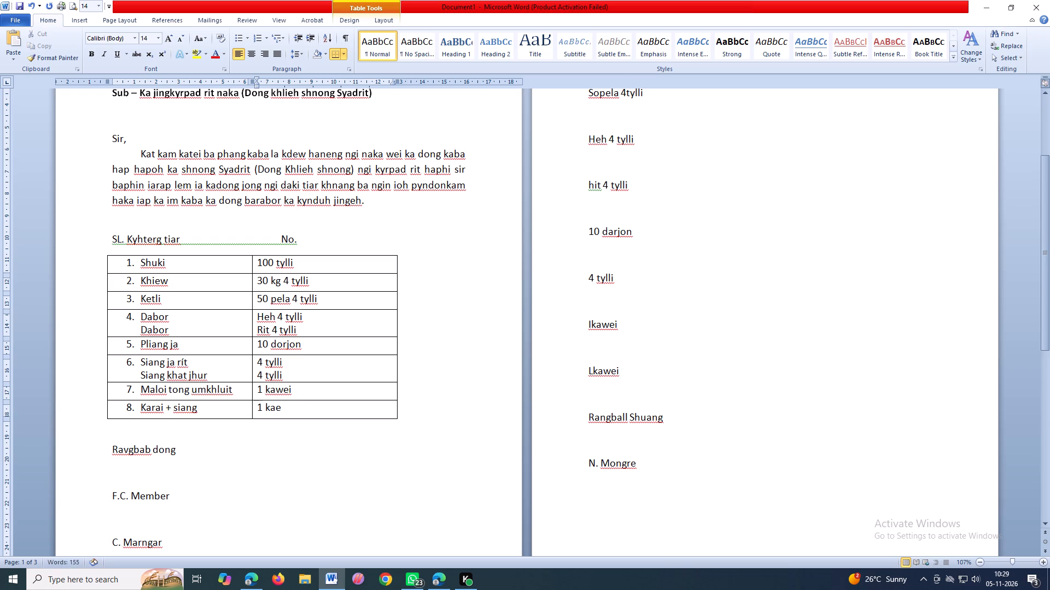
key("BackSpace")
type("wi")
key("BackSpace")
type("ei")
Set the borders of the whole items table to None.
right_click(377, 411)
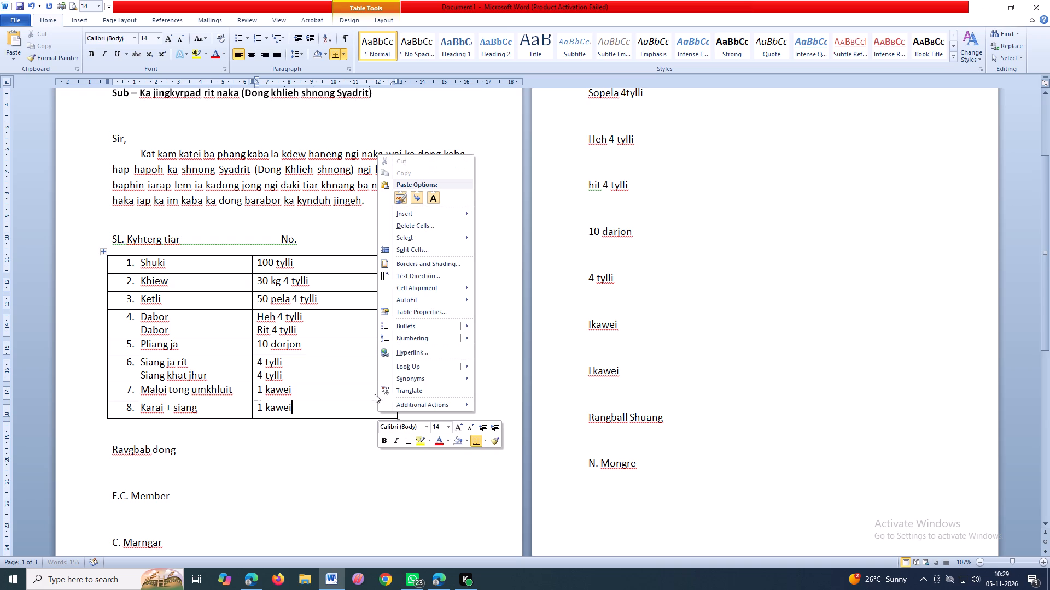
left_click(443, 265)
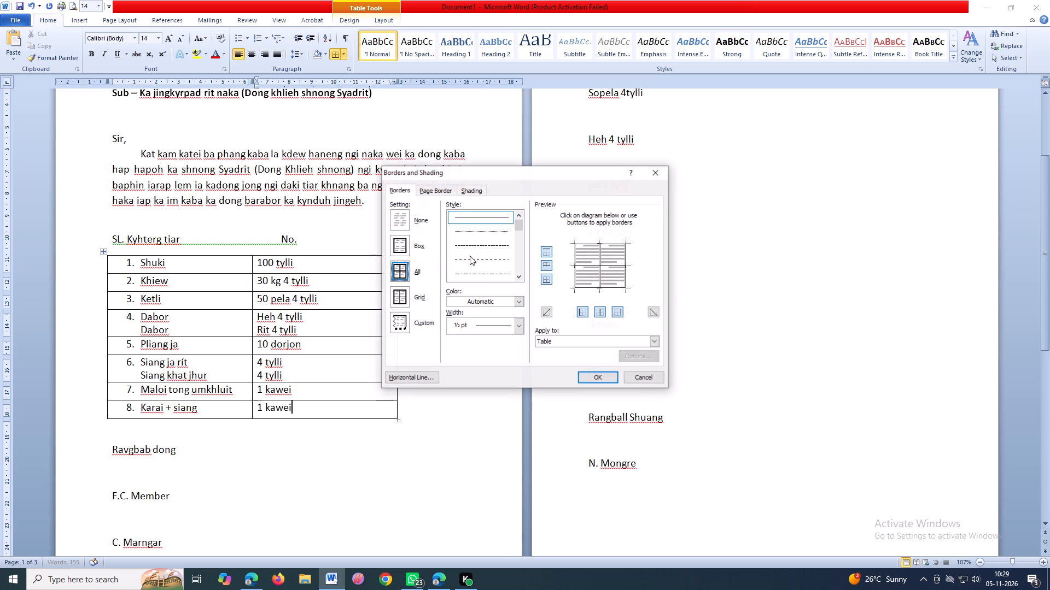
left_click(402, 223)
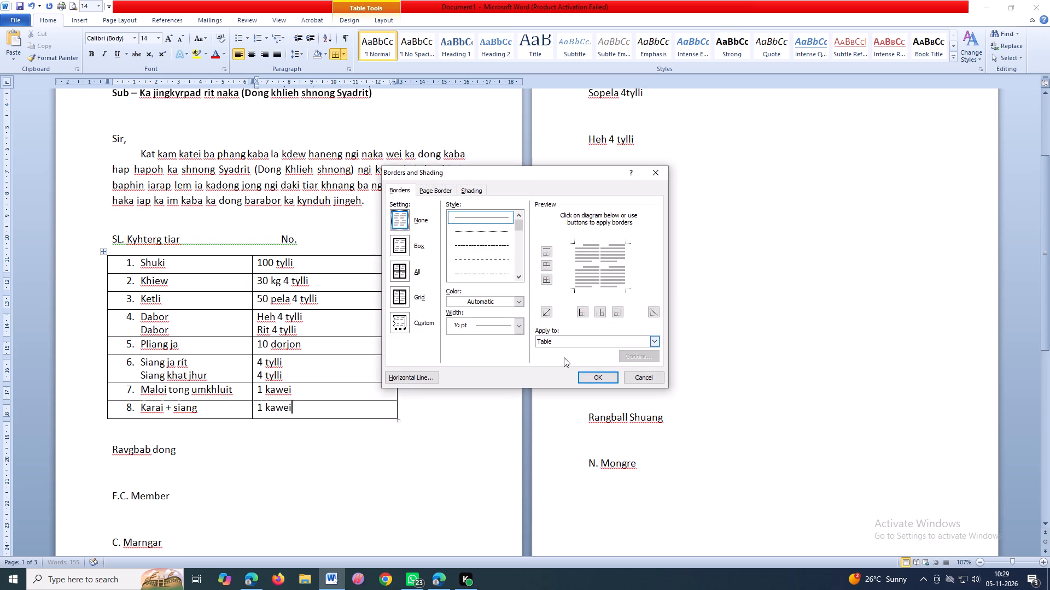
left_click(585, 373)
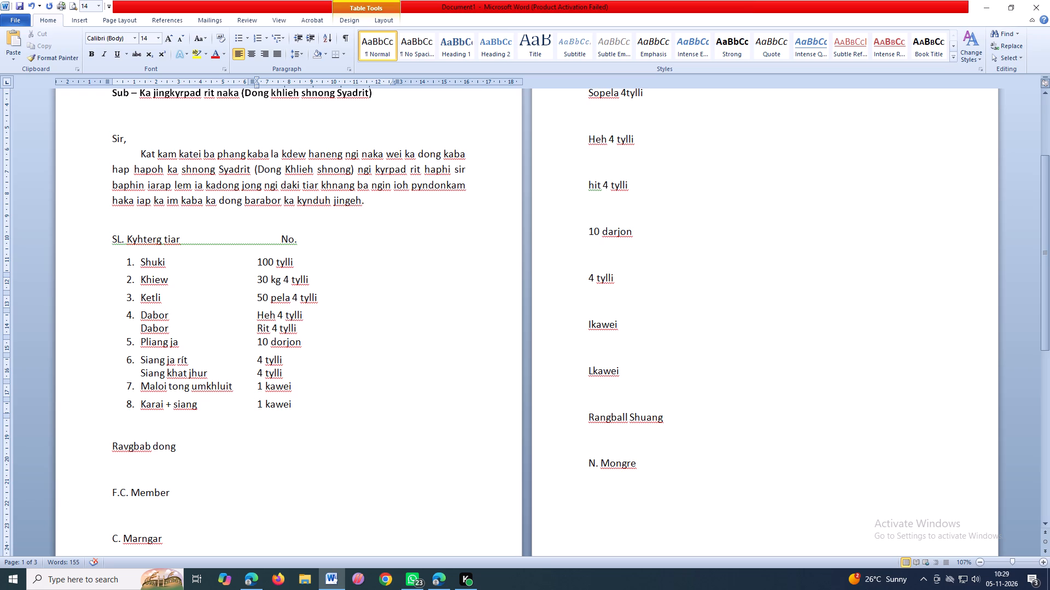
Correct the signatory title below the items table to read "Rangbah dong".
left_click(189, 457)
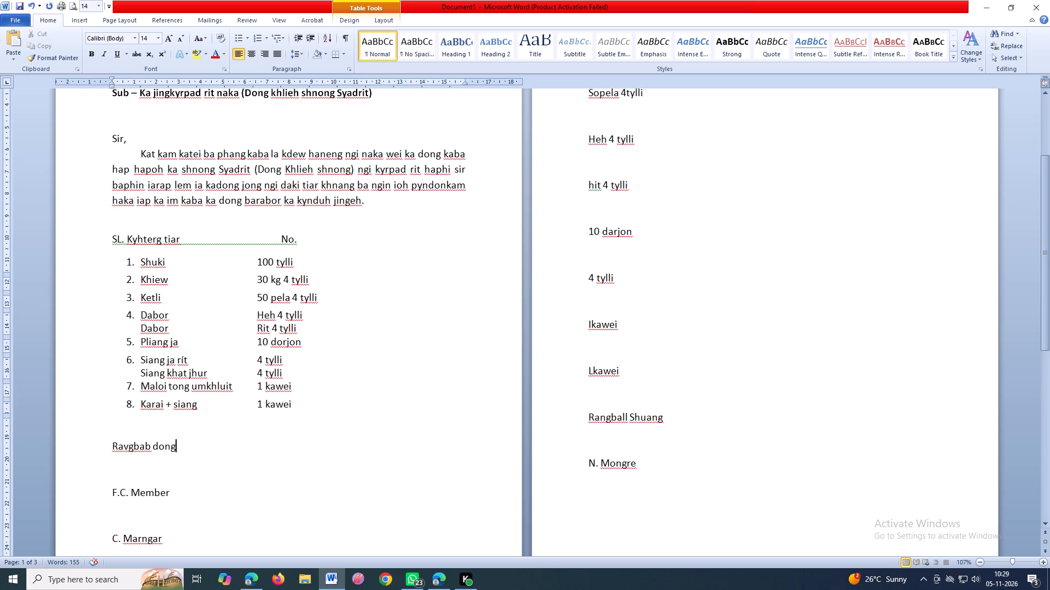
left_click(126, 446)
key("BackSpace")
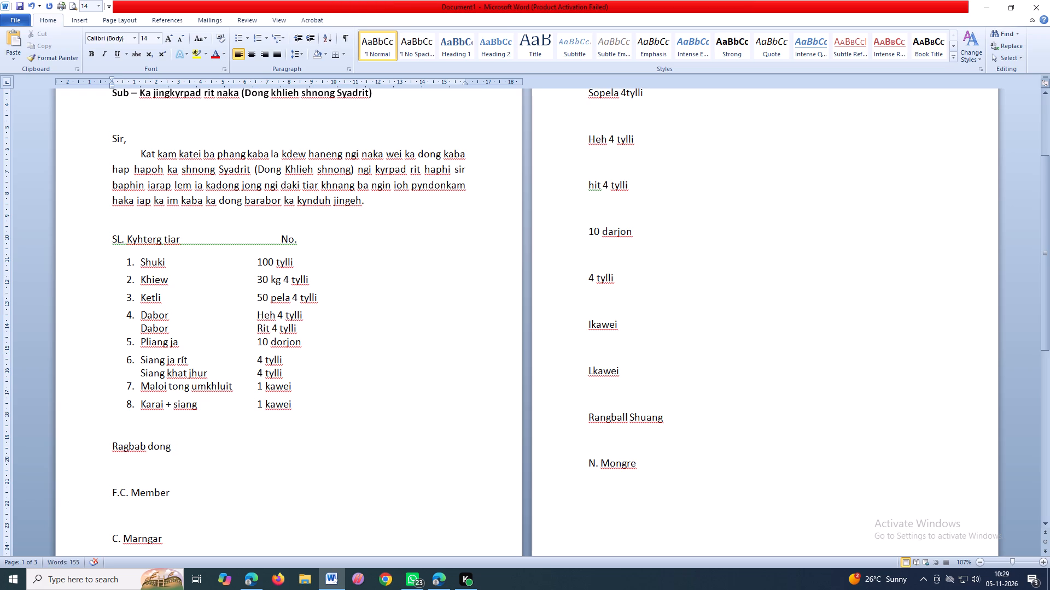
key("n")
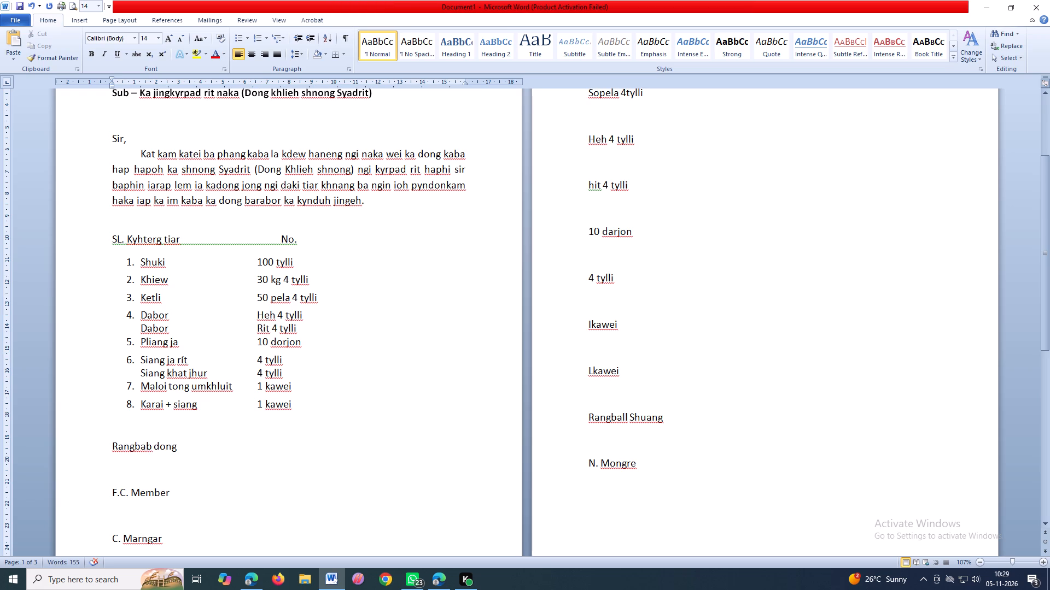
left_click(150, 446)
key("BackSpace")
key("h")
scroll(219, 487, "up", 4)
scroll(526, 385, "down", 2)
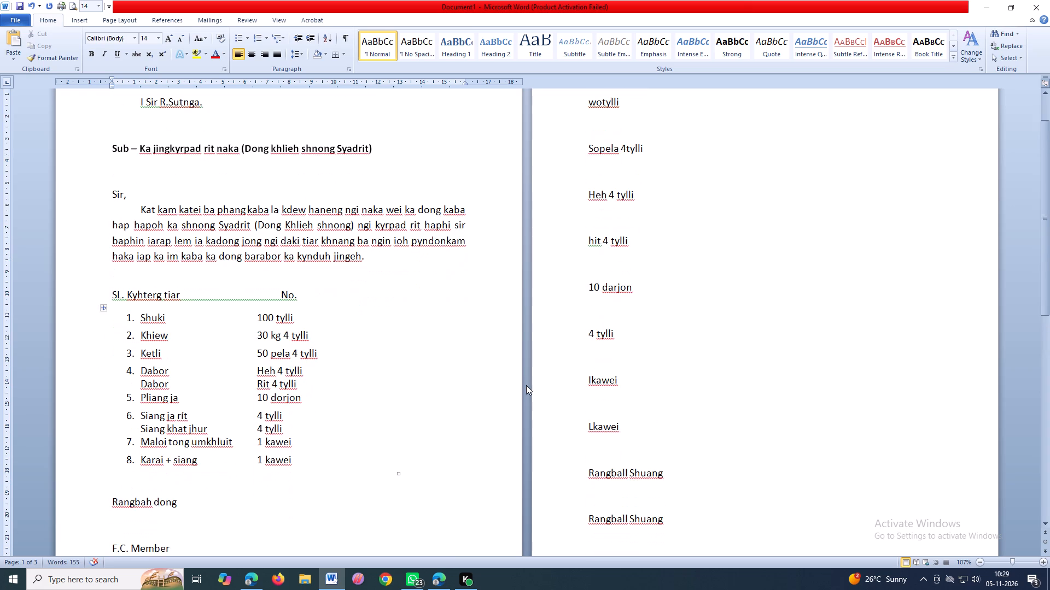
scroll(645, 529, "down", 1)
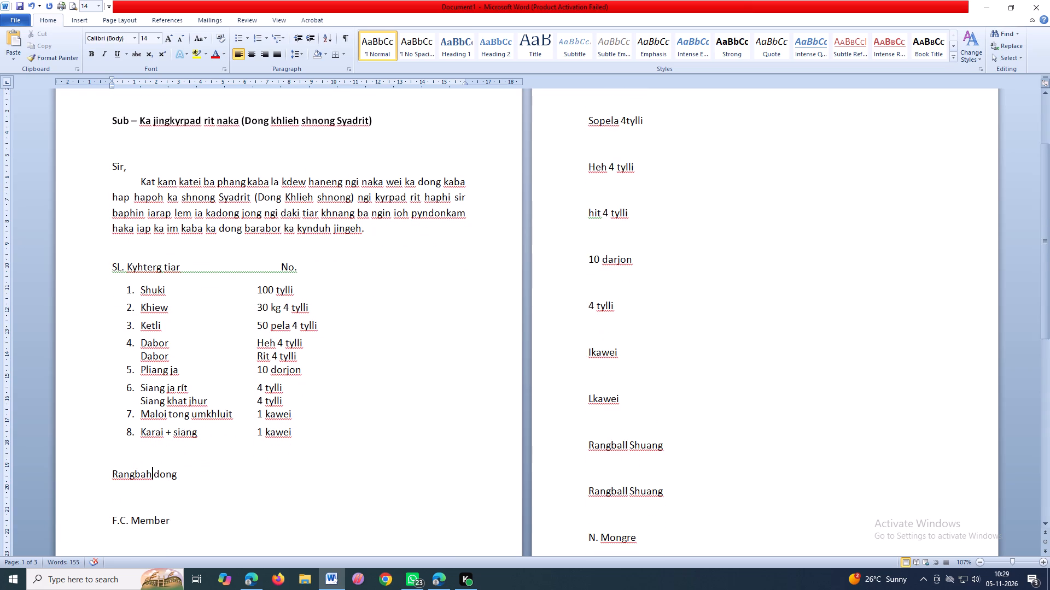
scroll(635, 463, "down", 1)
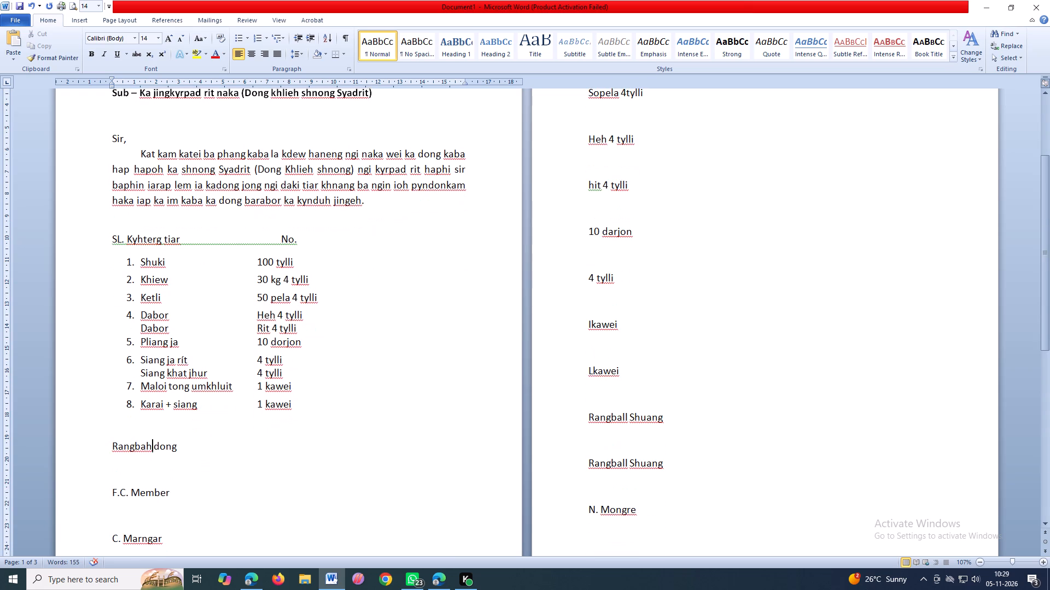
scroll(647, 496, "down", 8)
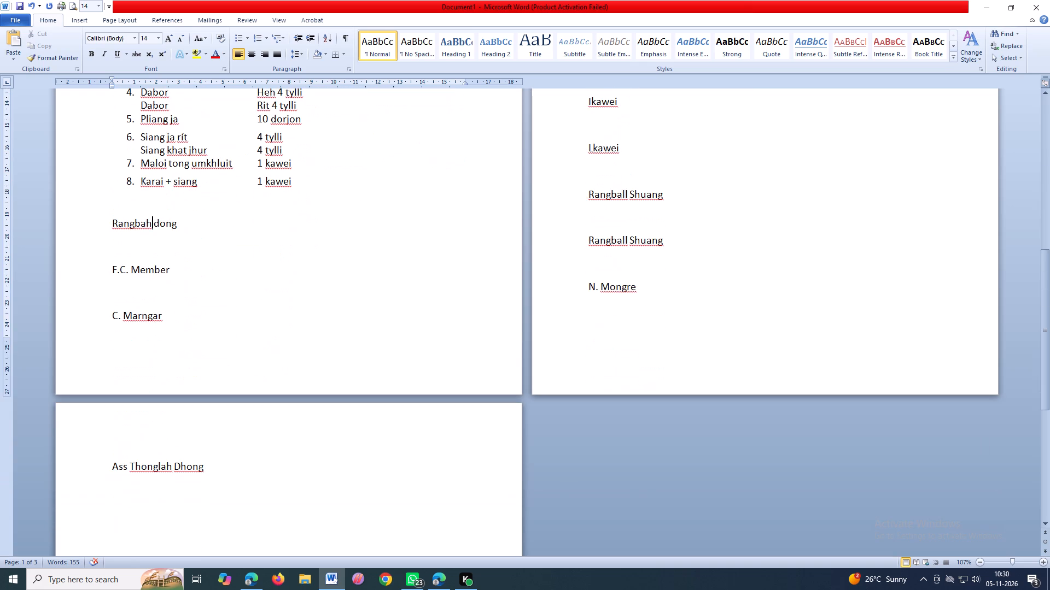
left_click_drag(231, 465, 119, 472)
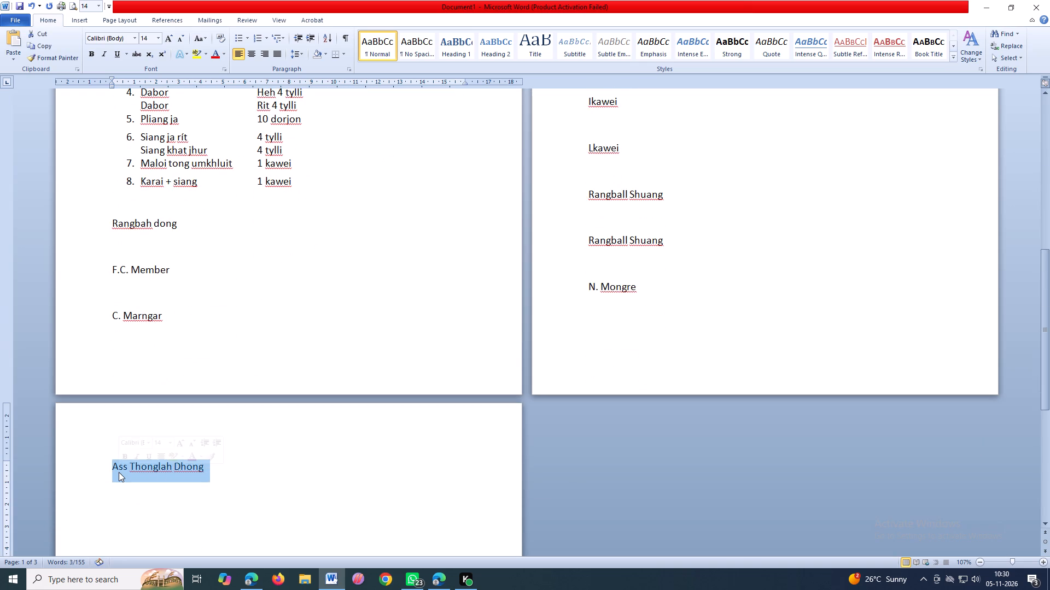
key("BackSpace")
key("BackSpace")
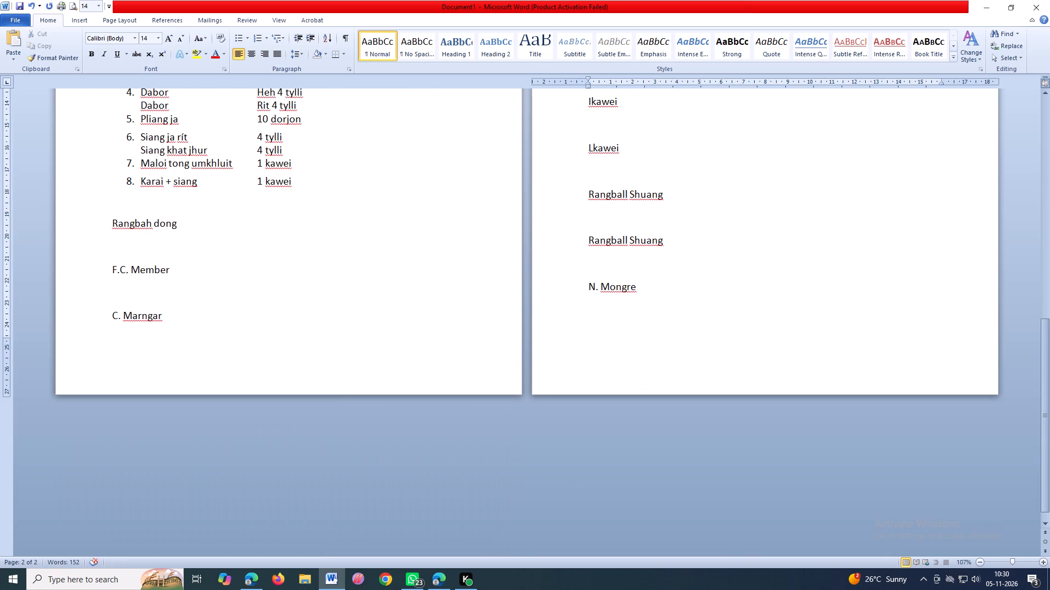
Delete all leftover text on the second page, from "wotylli" through the last signatory name, so that only the first page remains.
scroll(119, 472, "up", 8)
scroll(218, 493, "up", 3)
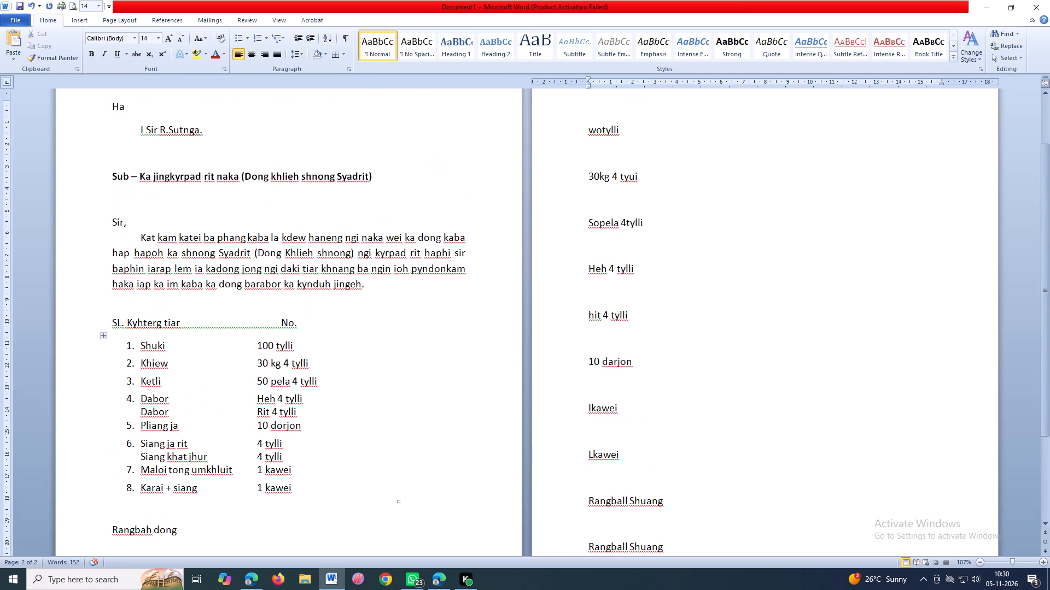
scroll(594, 118, "up", 3)
scroll(610, 183, "down", 3)
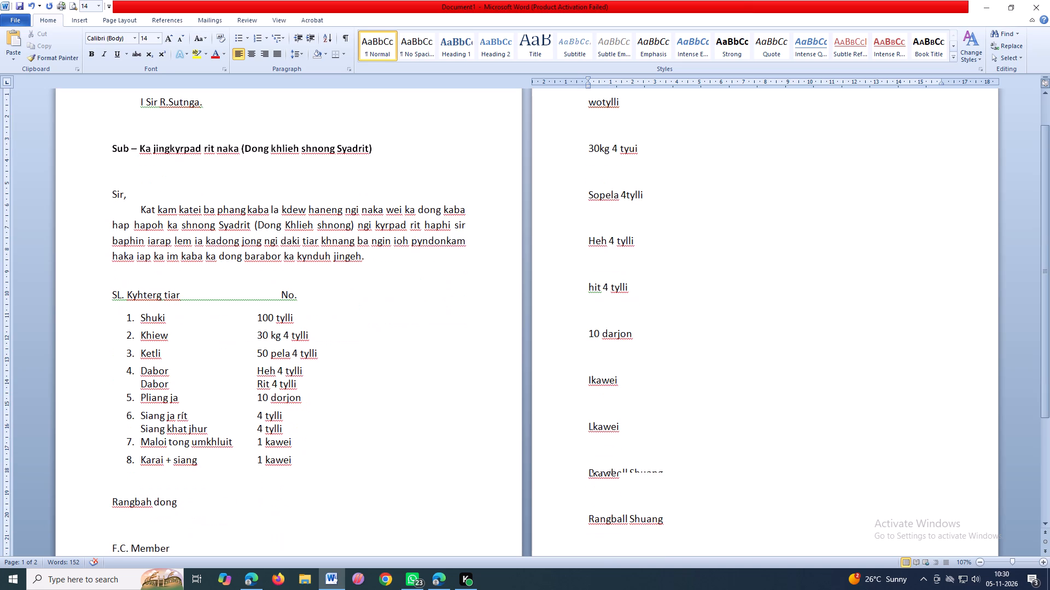
left_click_drag(590, 105, 672, 547)
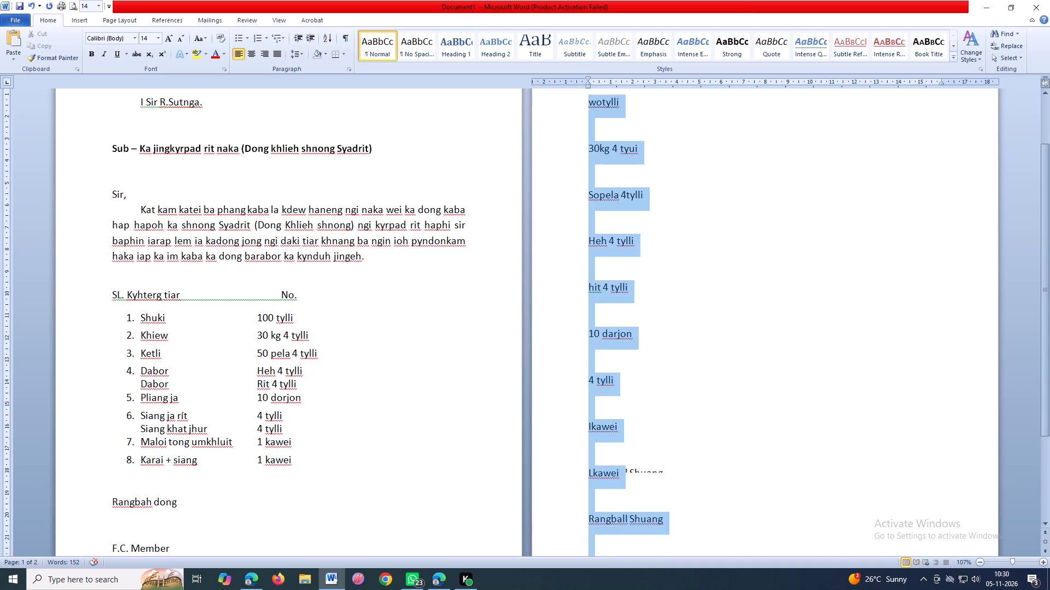
left_click_drag(672, 547, 650, 457)
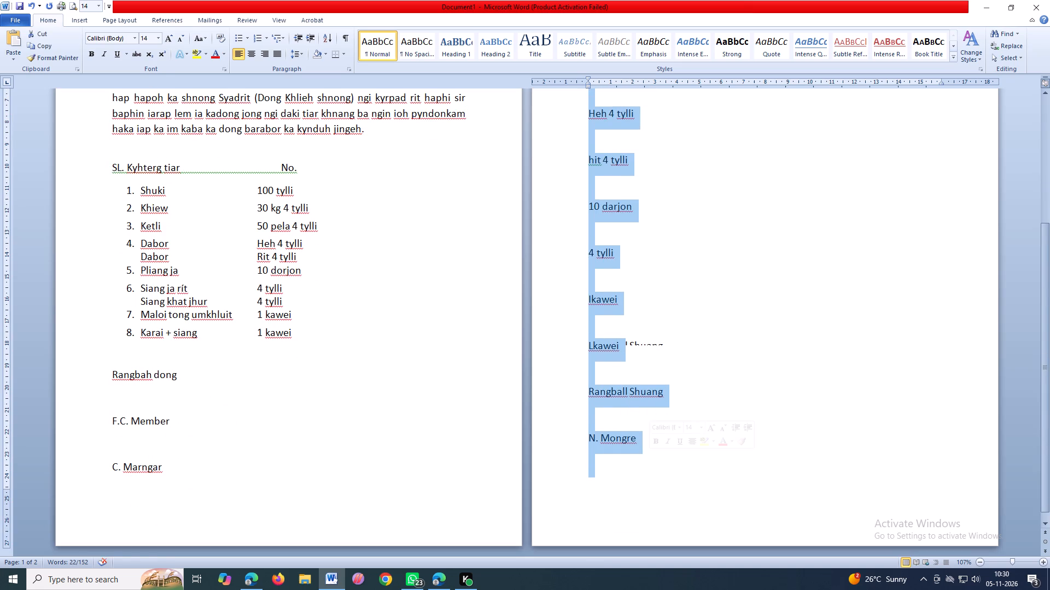
key("BackSpace")
key("BackSpace")
key("BackSpace")
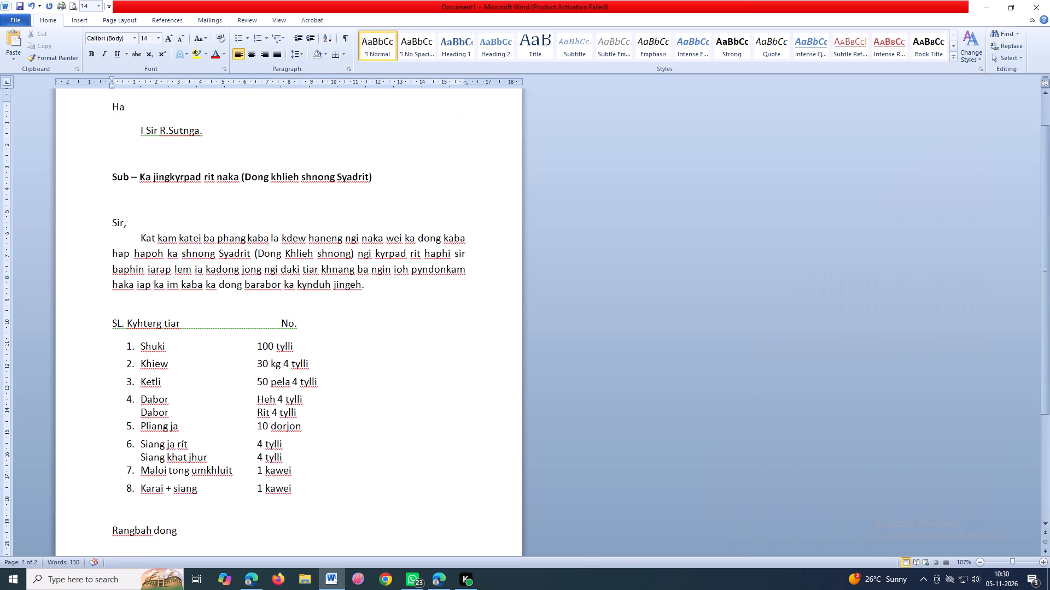
Remove the blank line between "F.C. Member" and the name below it, and set those lines' spacing after to 0 pt.
scroll(649, 457, "down", 9)
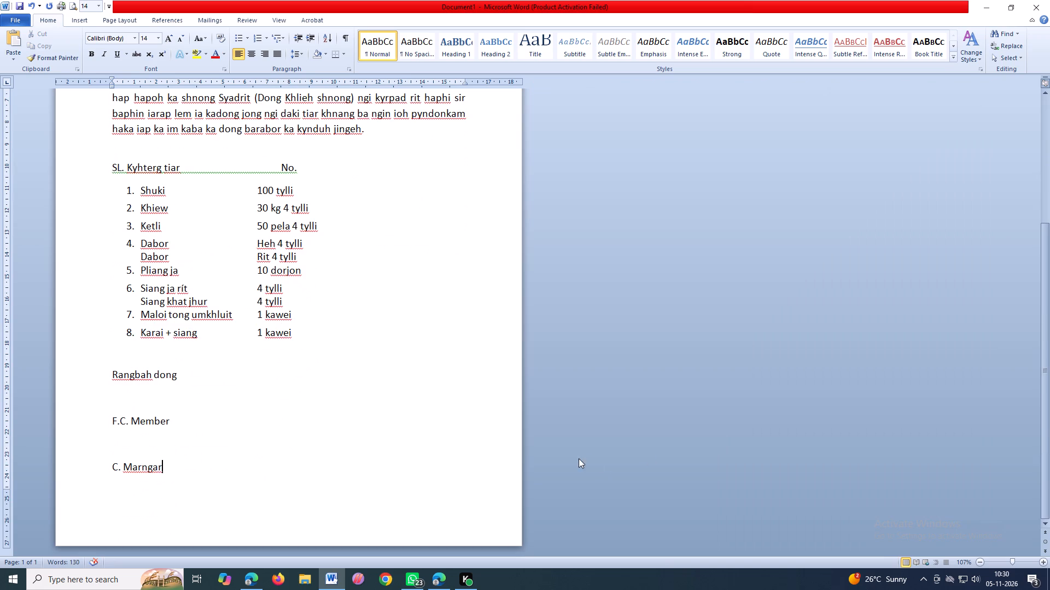
left_click_drag(170, 474, 90, 432)
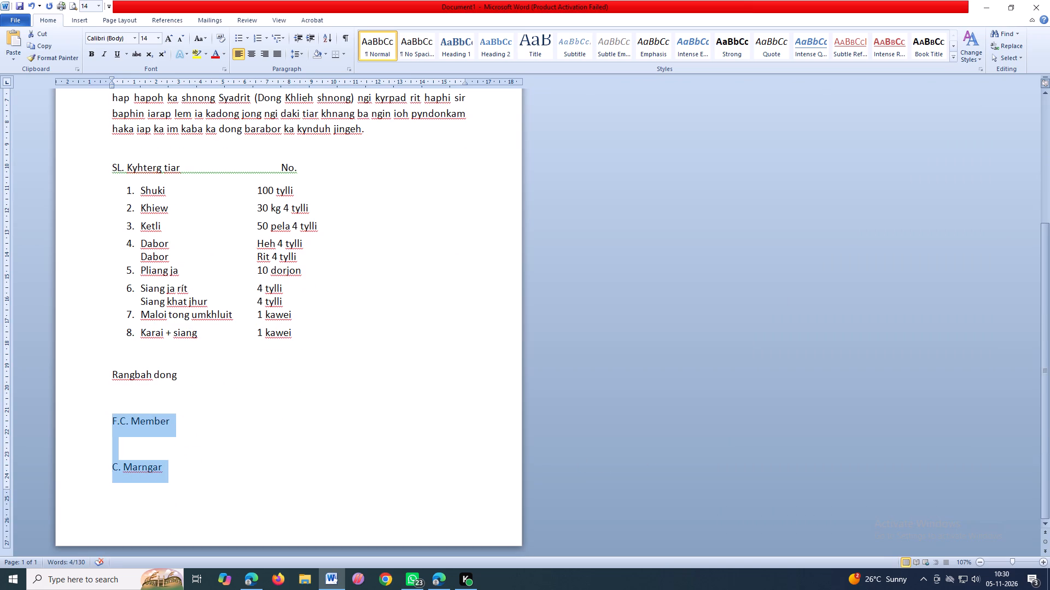
left_click(230, 495)
left_click(138, 447)
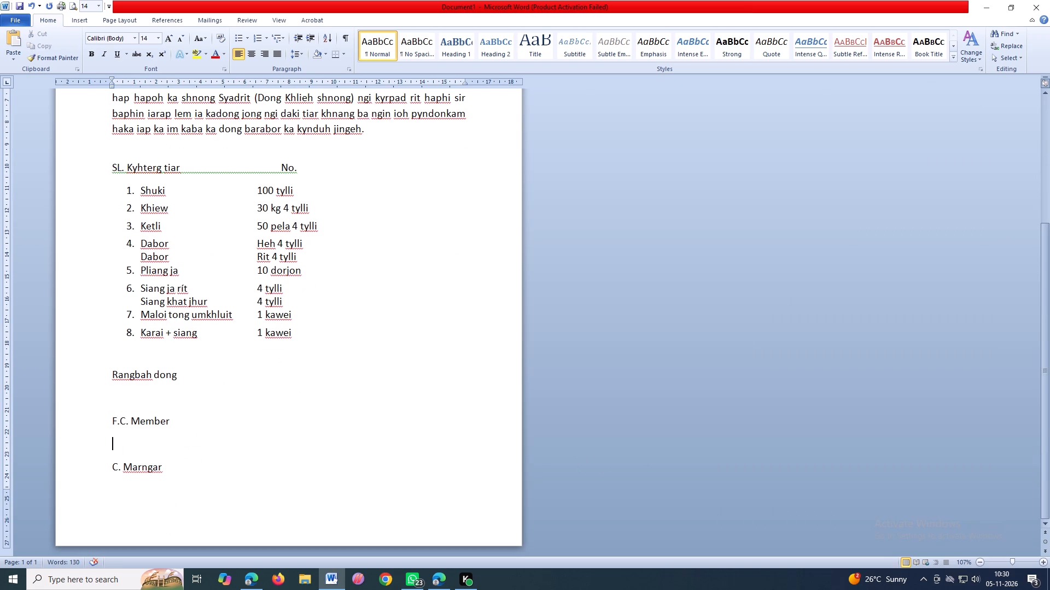
key("BackSpace")
left_click_drag(138, 447, 135, 427)
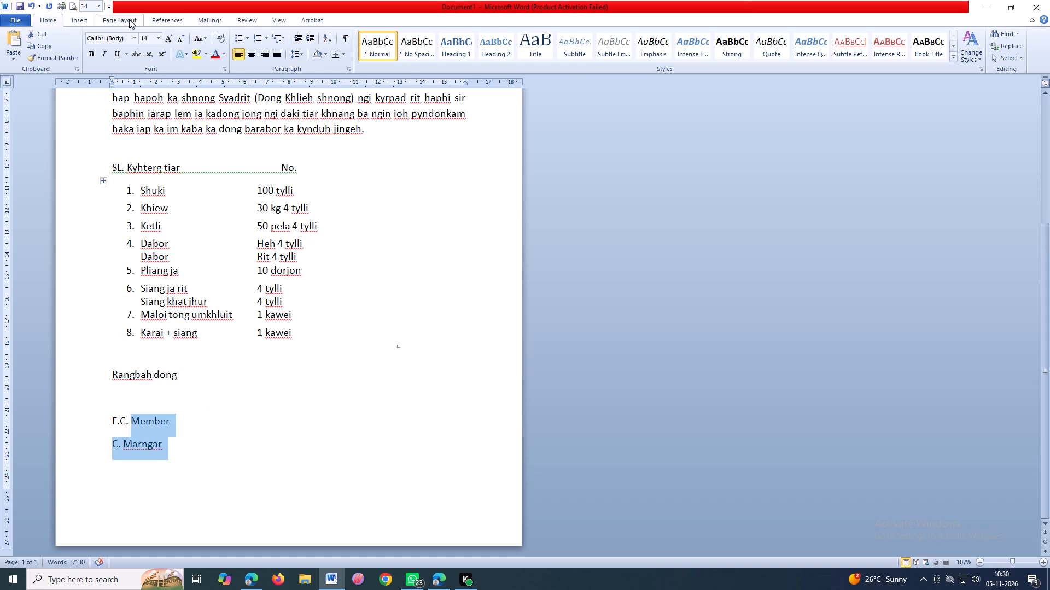
left_click(129, 19)
left_click(471, 58)
left_click(471, 58)
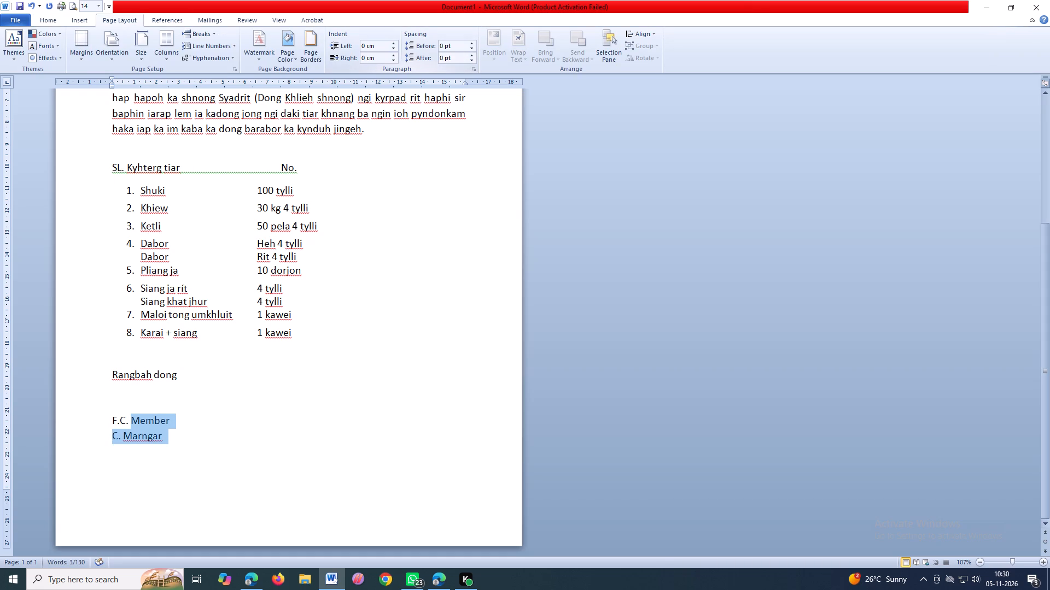
Insert a blank line above "Rangbah dong".
left_click(191, 371)
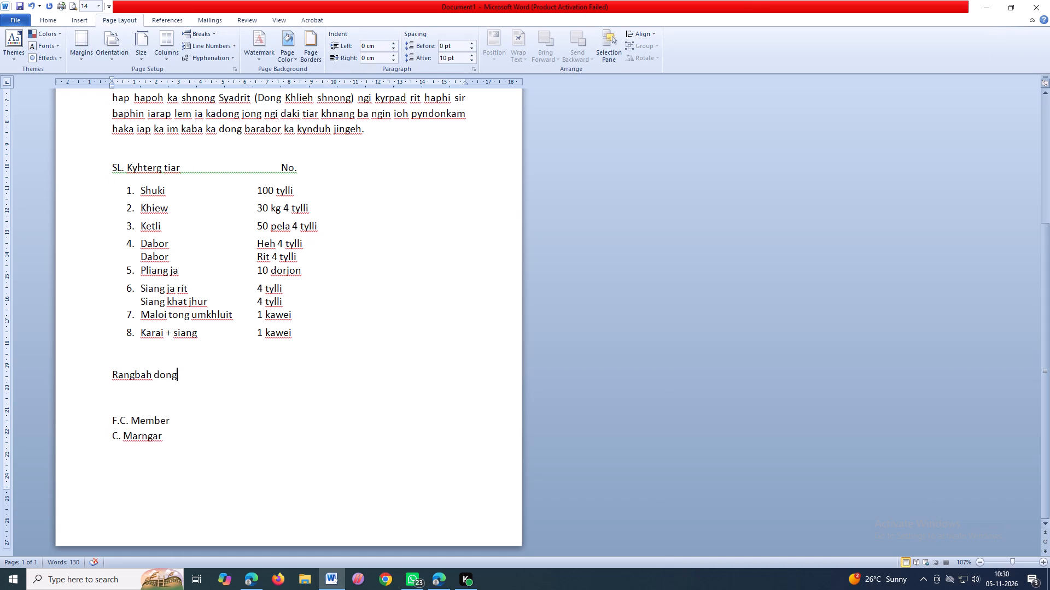
left_click(113, 376)
key("Return")
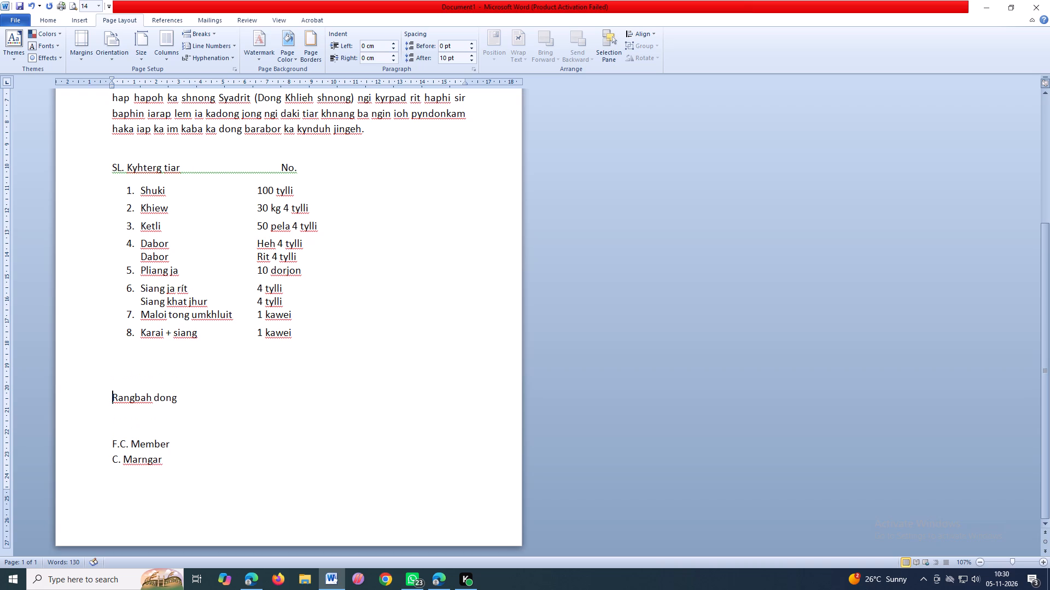
Add the Rangbah dong's name on a new line below the title, with one leading space.
left_click(181, 390)
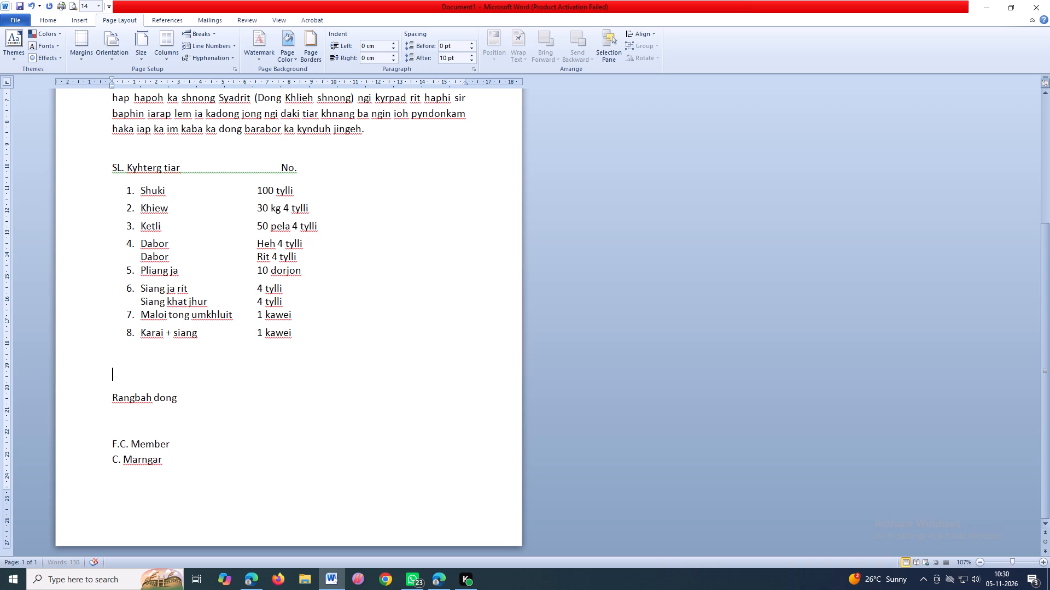
left_click(178, 399)
key("Return")
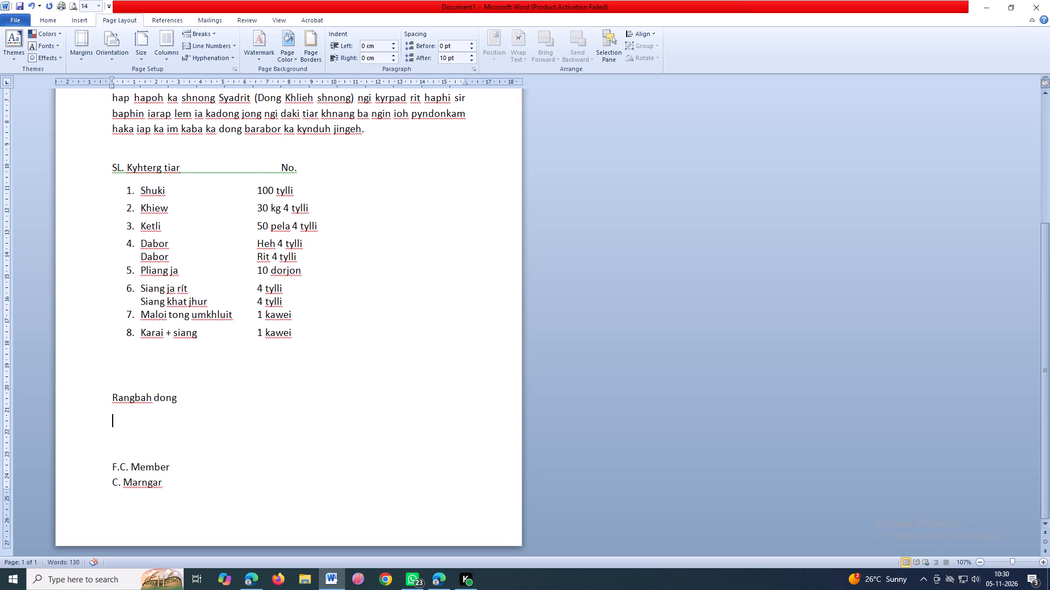
key("shift+w")
key("period")
key("space")
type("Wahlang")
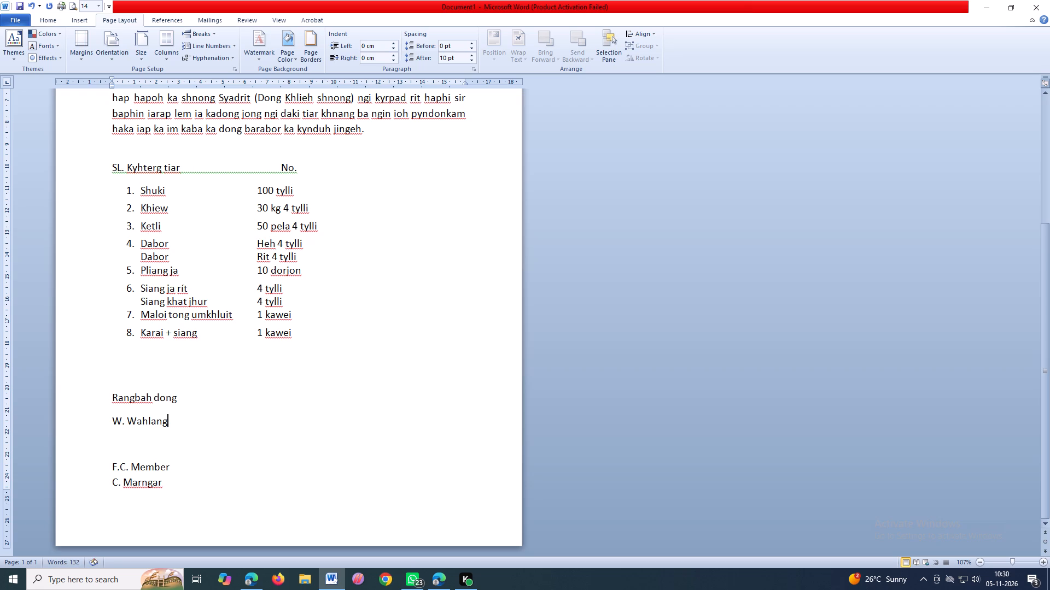
left_click(115, 422)
key("space")
Set the spacing after "Rangbah dong" and the name line below it to 0 pt.
left_click_drag(172, 424, 129, 396)
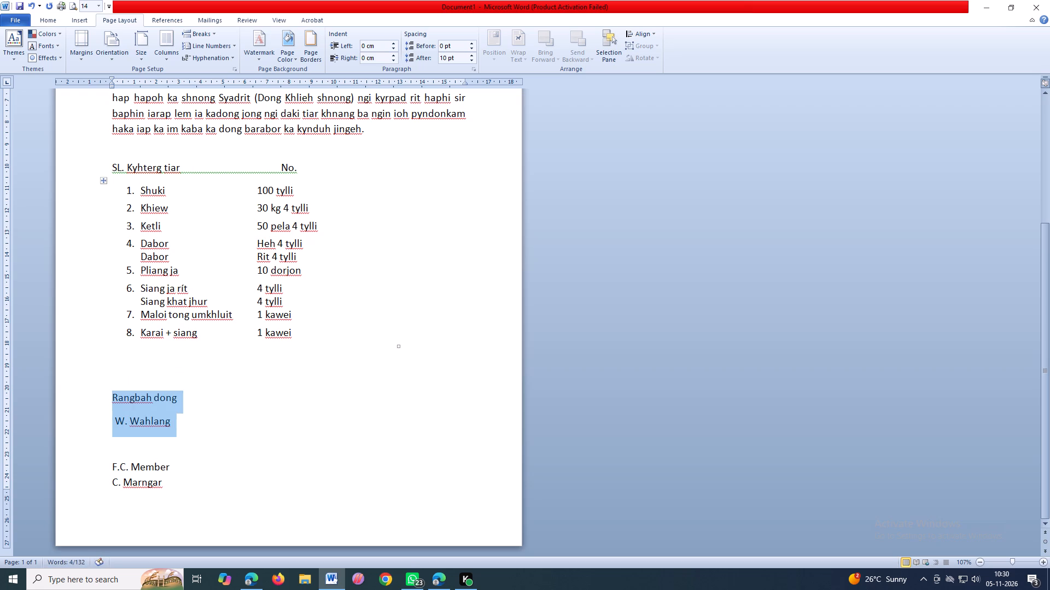
double_click(471, 59)
Add the title "Rangbah shnong" on the same line as "Rangbah dong", tabbed across towards the right margin.
left_click(273, 403)
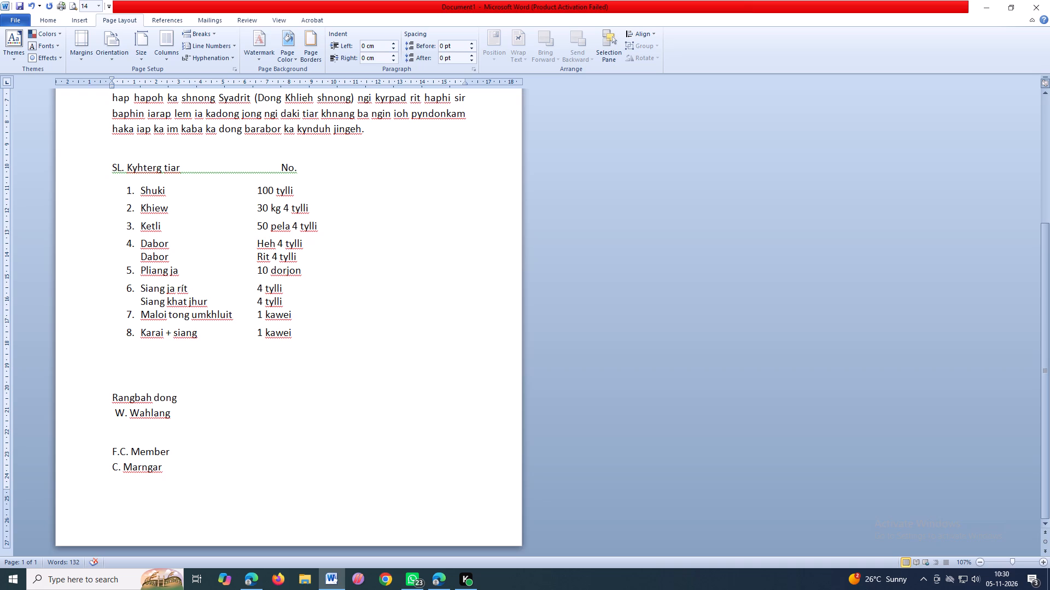
key("Tab")
key("Tab")
key("Tab")
key("Tab")
key("Tab")
key("Tab")
key("Tab")
key("Tab")
type("Ramng")
key("BackSpace")
key("BackSpace")
key("BackSpace")
type("ngab")
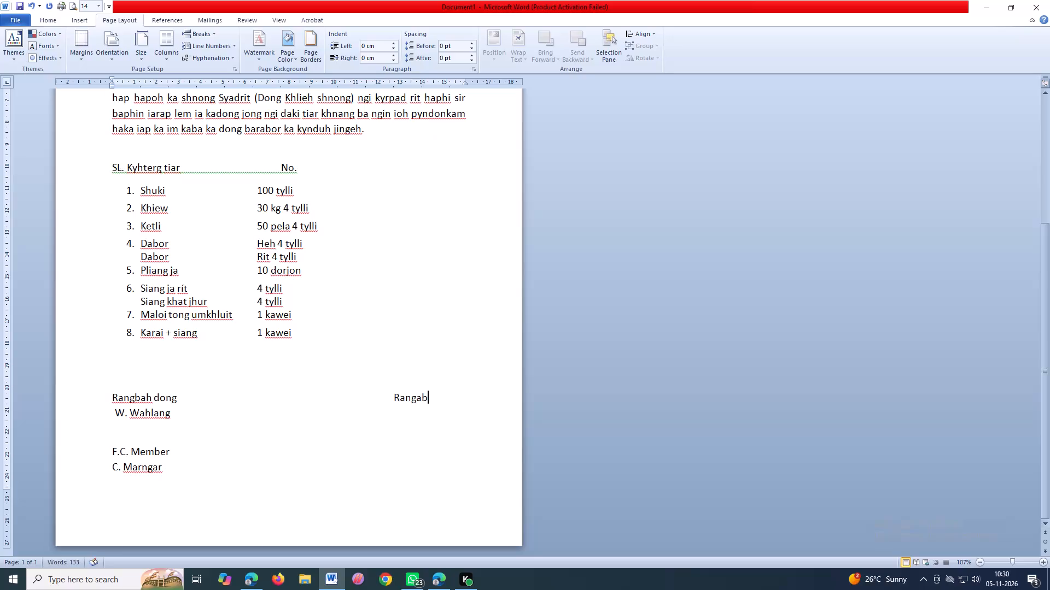
key("BackSpace")
key("BackSpace")
type("bag")
key("space")
key("BackSpace")
key("BackSpace")
type("h shnong")
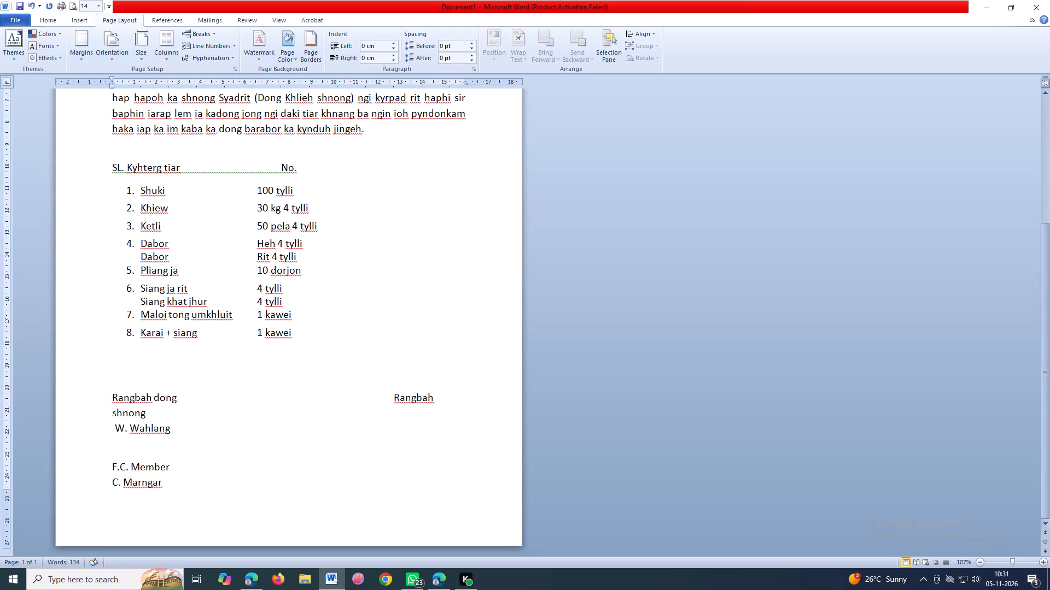
Remove one tab before "Rangbah shnong" so the whole title fits on the line.
left_click(382, 402)
key("BackSpace")
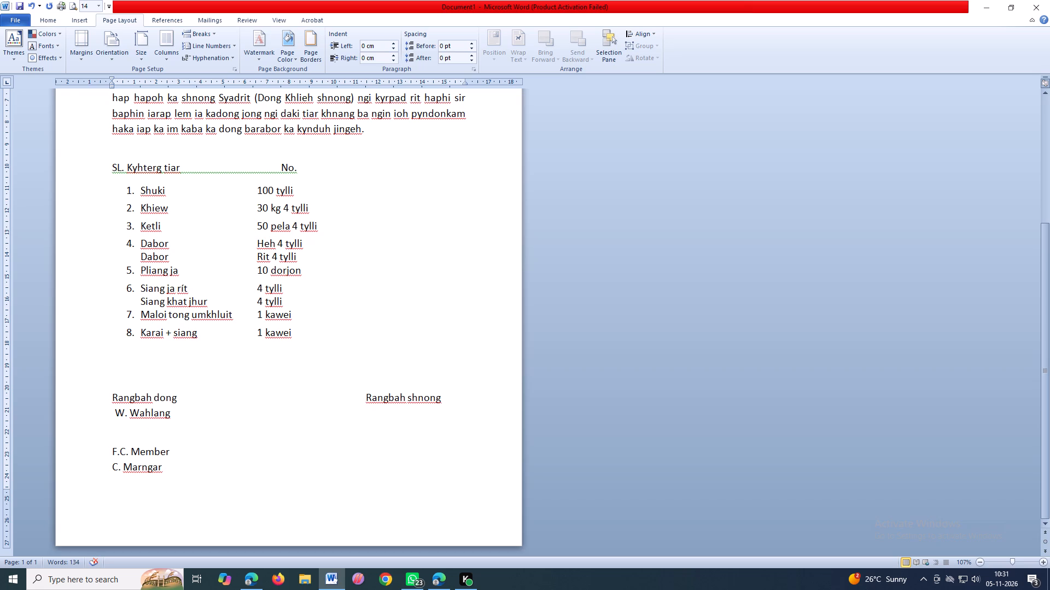
left_click(443, 404)
Add the Rangbah shnong's name below that title, tabbed across from the Rangbah dong's name, with one leading space.
left_click(188, 420)
key("Tab")
key("Tab")
key("Tab")
key("Tab")
key("Tab")
key("Tab")
key("Tab")
key("Tab")
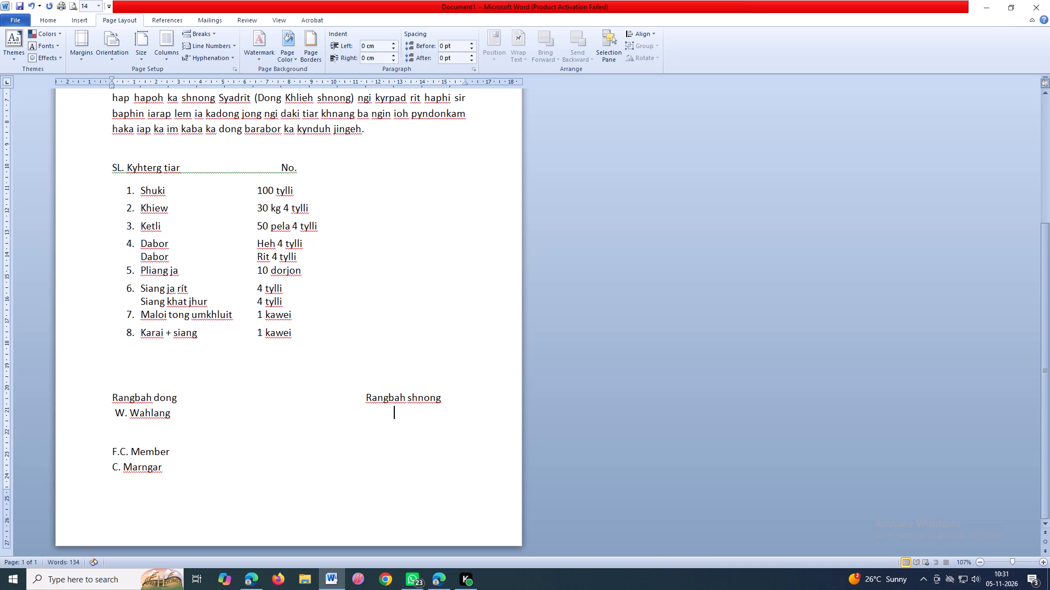
key("BackSpace")
key("space")
key("shift+n")
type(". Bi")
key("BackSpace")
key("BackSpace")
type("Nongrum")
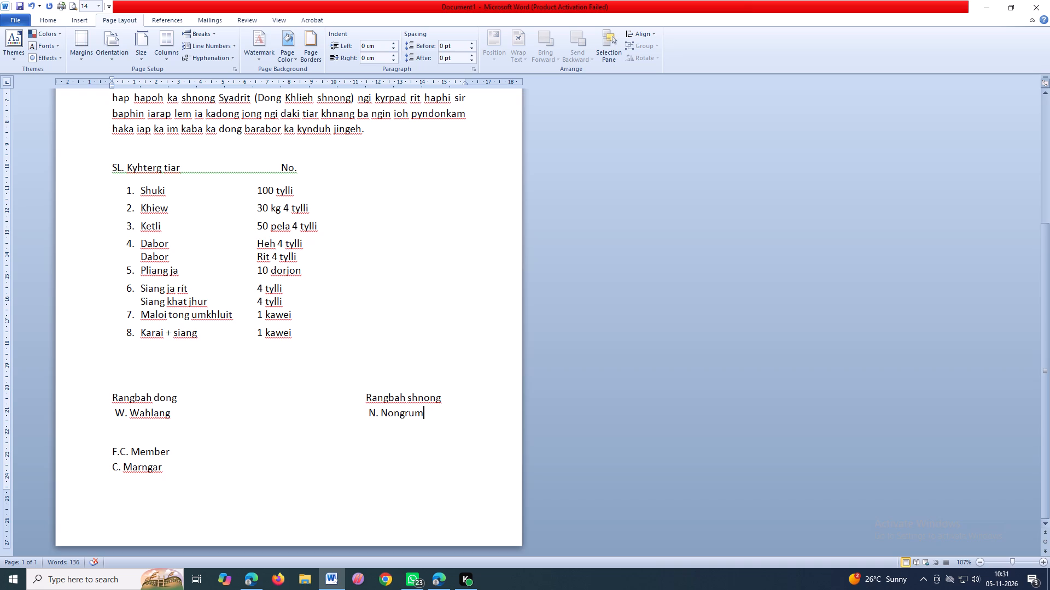
Correct the title "F.C. Member" to "E.C. Member".
left_click(114, 450)
left_click(116, 451)
key("BackSpace")
key("shift+e")
Add the title "Ass Rangbah Shnong" on the "E.C. Member" line, tabbed across to align with "Rangbah shnong".
left_click(310, 453)
key("Tab")
key("Tab")
key("Tab")
key("Tab")
key("Tab")
key("Tab")
key("Tab")
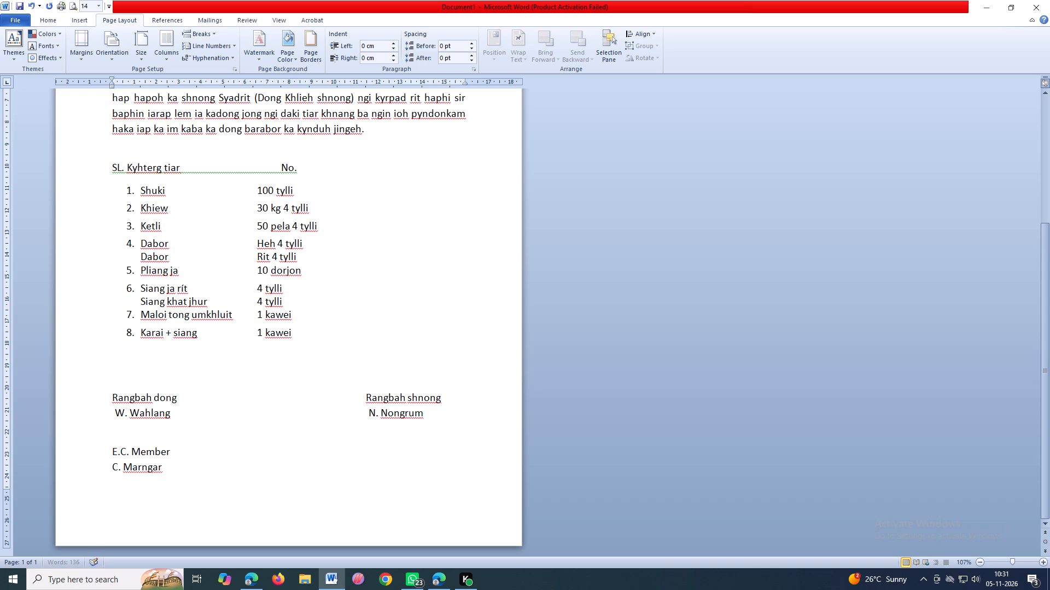
type("Ass")
key("space")
type("Rangbah")
key("space")
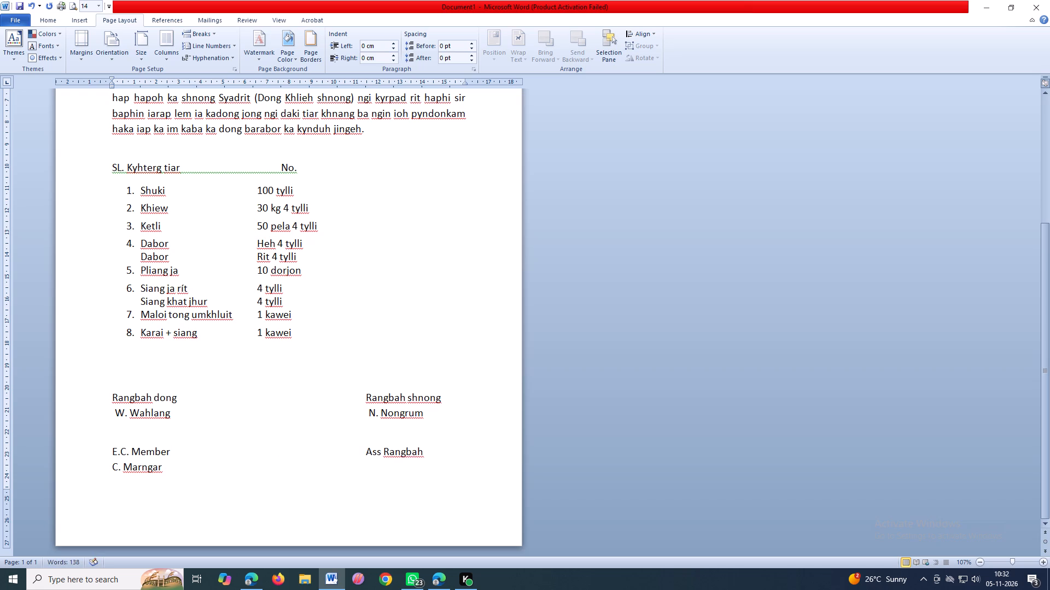
type("Dpo")
type("ng")
key("BackSpace")
key("BackSpace")
key("BackSpace")
key("BackSpace")
type("ong")
key("BackSpace")
key("BackSpace")
key("BackSpace")
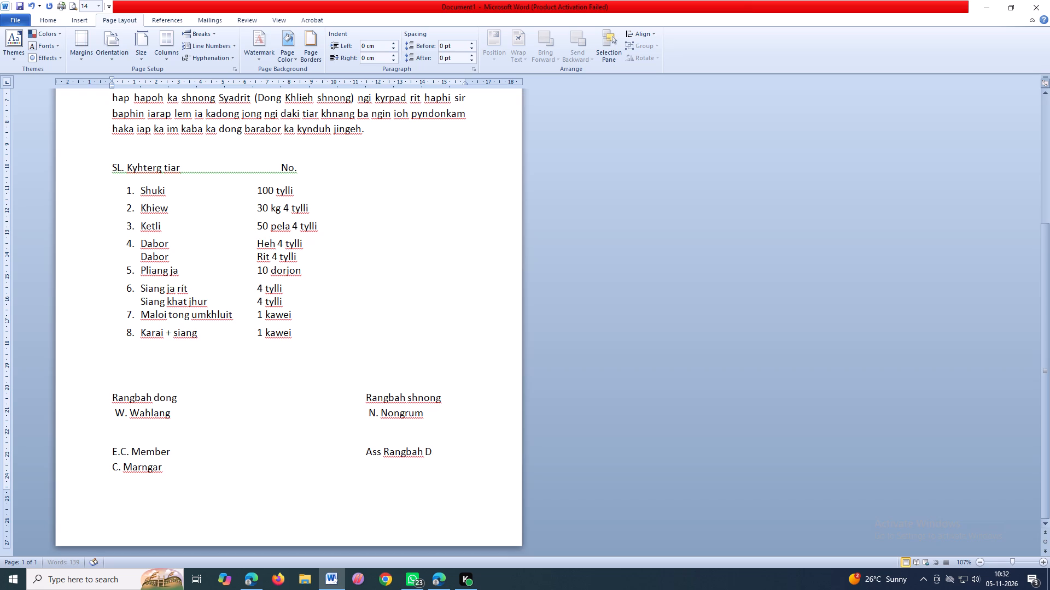
key("BackSpace")
key("BackSpace")
key("space")
type("Sho")
key("BackSpace")
key("m")
key("BackSpace")
type("nong")
Insert a period after "Ass" in the "Ass Rangbah Shnong" title.
scroll(411, 433, "up", 1)
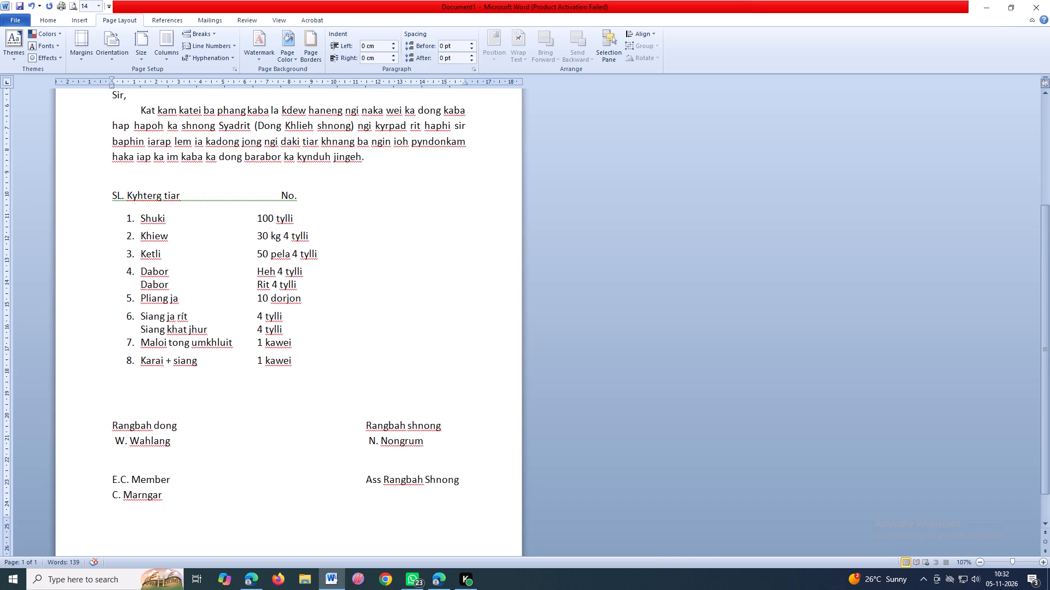
left_click(378, 481)
left_click(380, 480)
key("period")
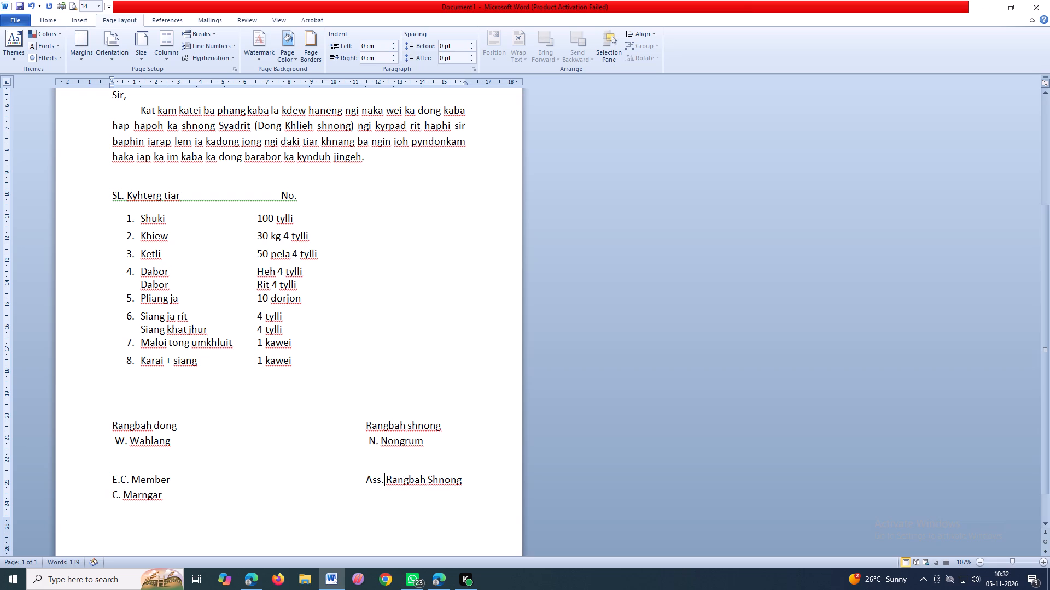
left_click(463, 483)
Add the assistant Rangbah Shnong's name below that title, tabbed across from the E.C. Member's name, with one leading space.
left_click(369, 500)
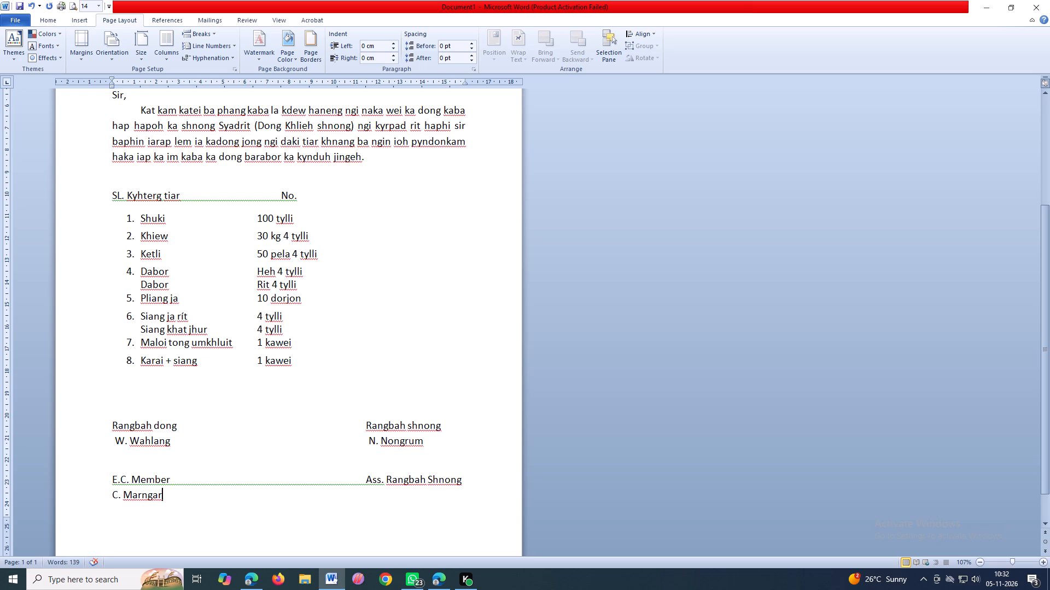
key("Tab")
key("Tab")
key("Tab")
key("Tab")
key("Tab")
key("Tab")
key("Tab")
key("Tab")
key("space")
key("shift+d")
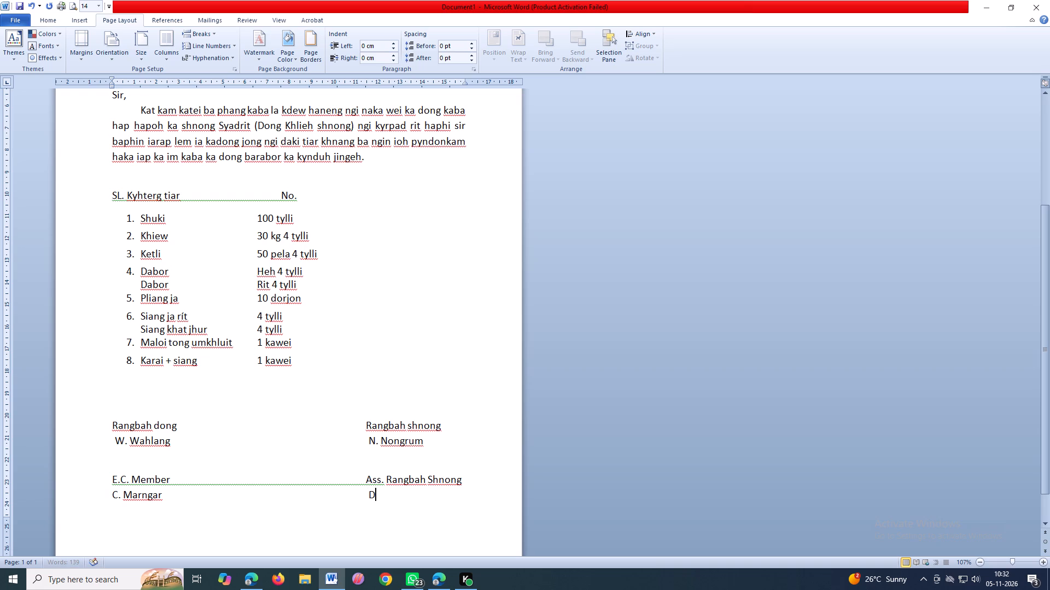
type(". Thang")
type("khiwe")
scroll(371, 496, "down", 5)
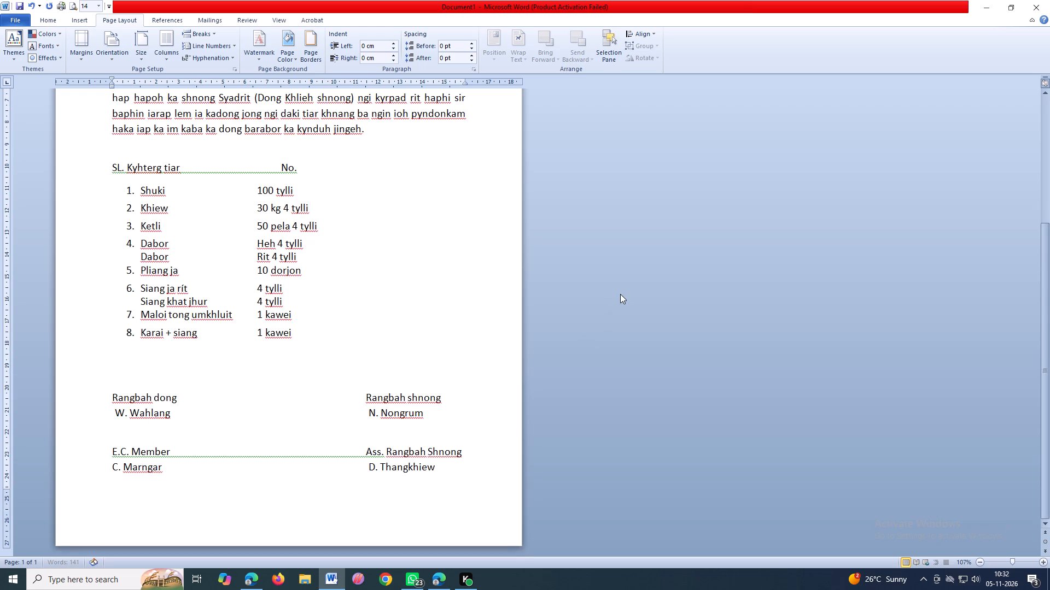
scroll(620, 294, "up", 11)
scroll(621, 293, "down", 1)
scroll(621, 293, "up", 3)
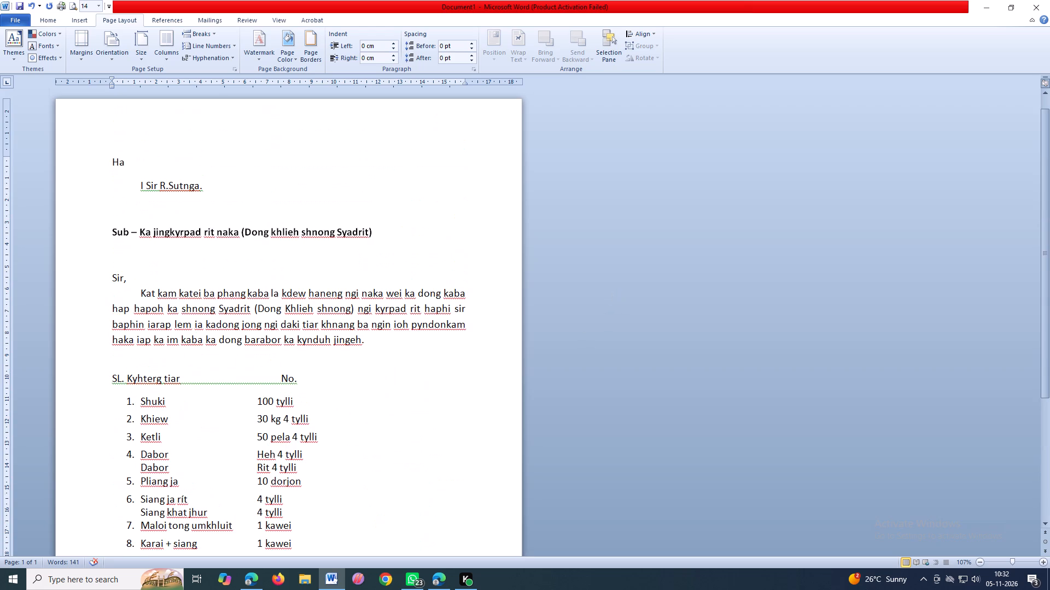
Change the font of the entire letter, from "Ha" through the signatory block, to Cambria (Headings).
scroll(241, 189, "down", 1)
left_click_drag(107, 131, 248, 338)
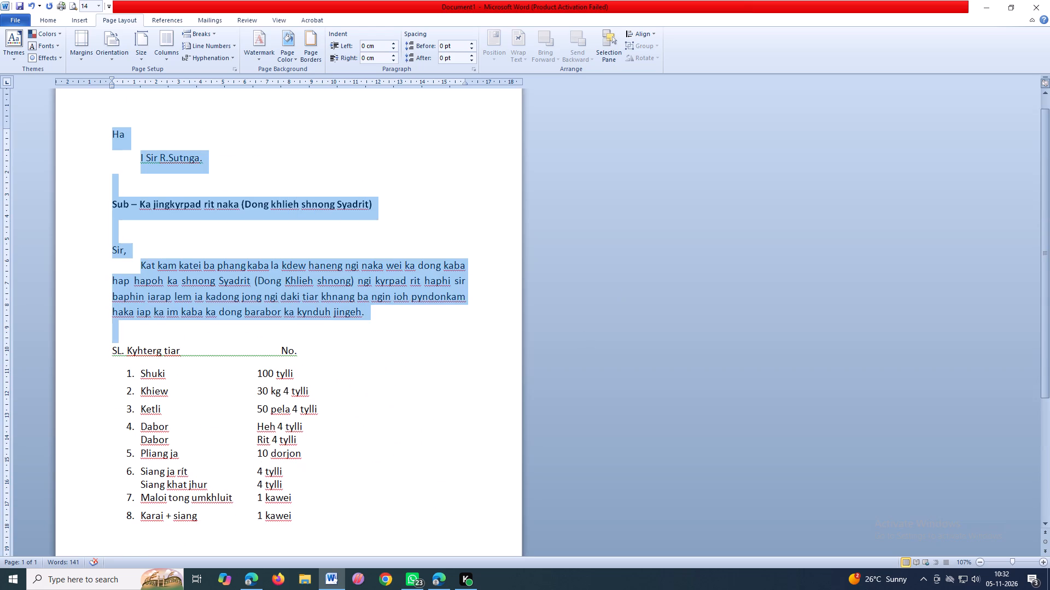
left_click_drag(248, 338, 460, 546)
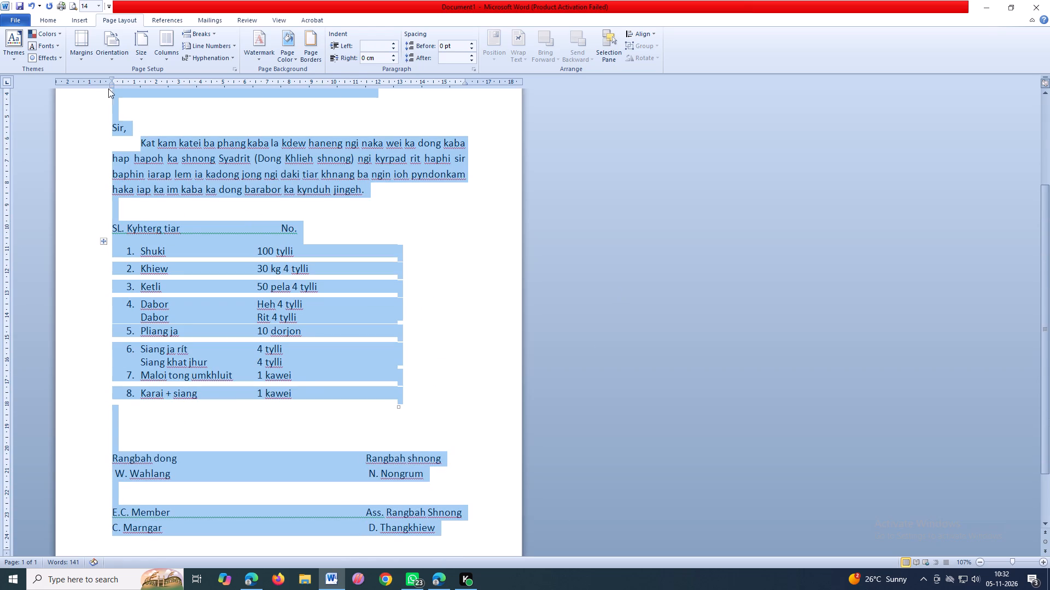
left_click(50, 15)
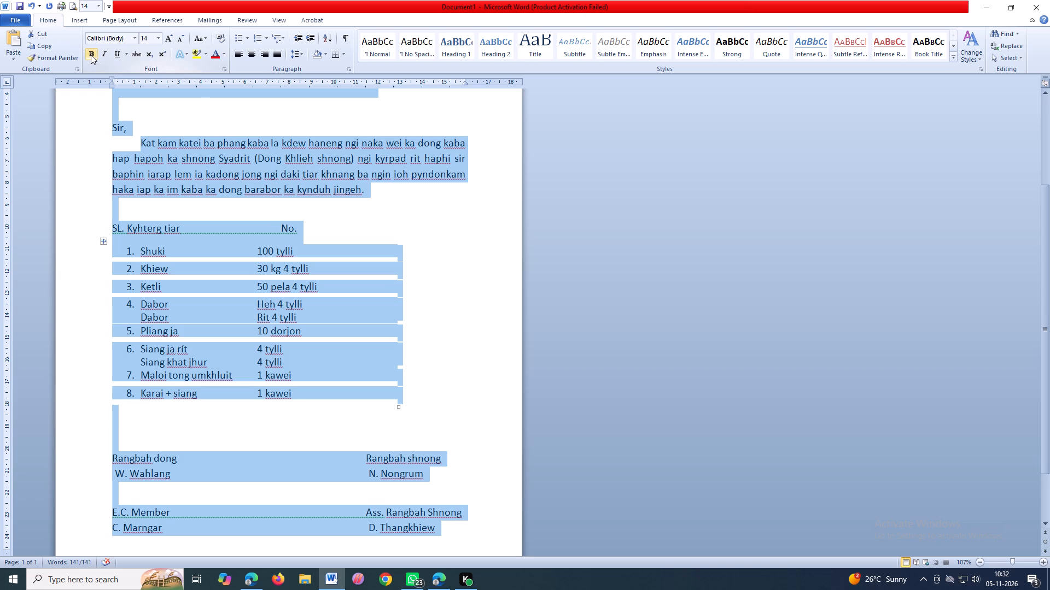
left_click(133, 36)
left_click(129, 60)
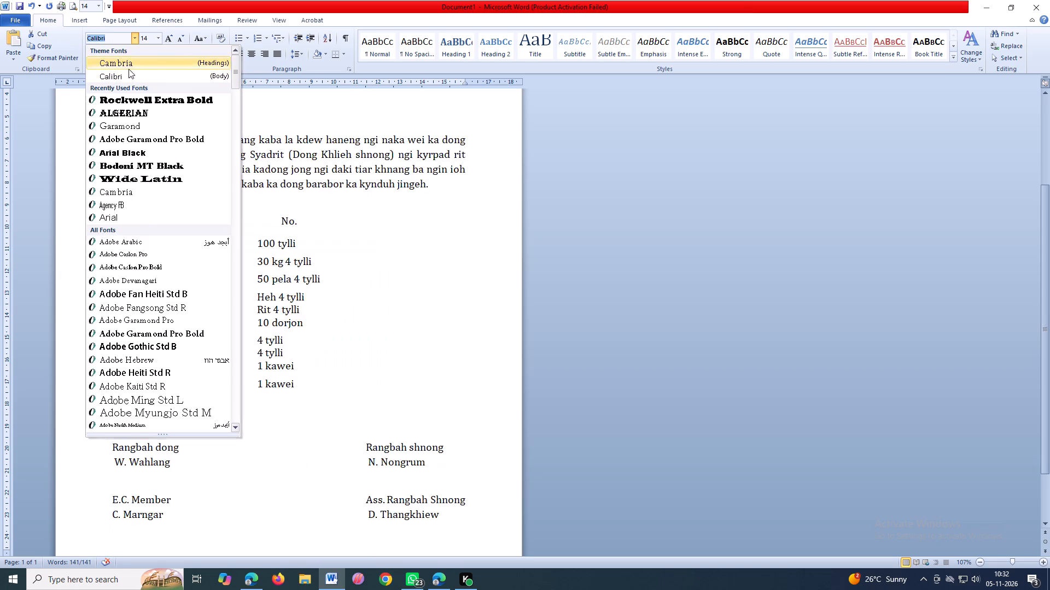
scroll(322, 343, "down", 2)
left_click(462, 364)
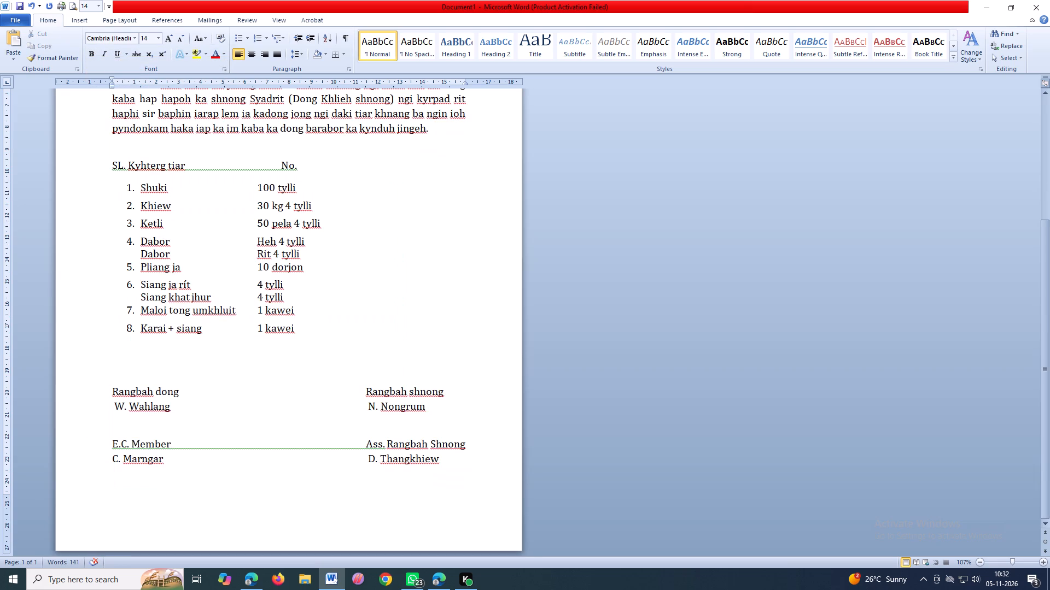
Save the letter in the Documents folder as a Word Document named Ha3.
scroll(460, 367, "down", 1)
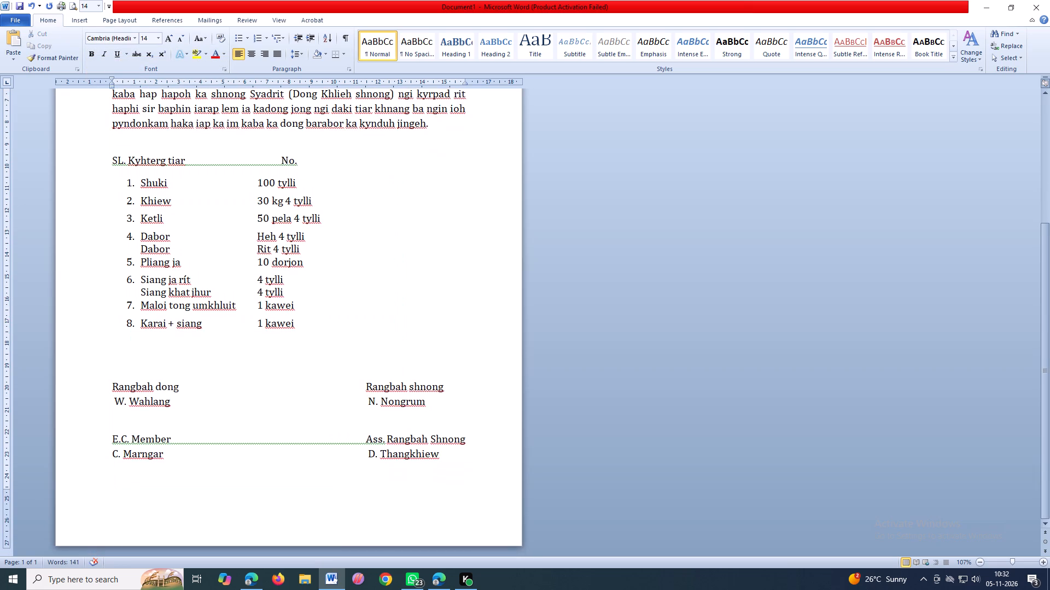
scroll(460, 367, "up", 7)
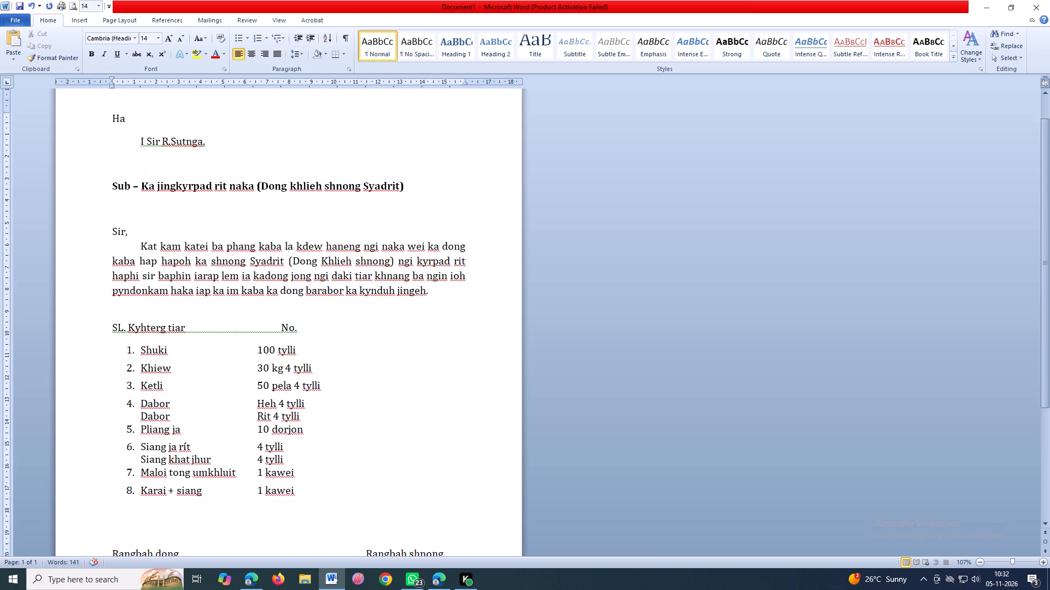
scroll(460, 367, "up", 2)
left_click(20, 5)
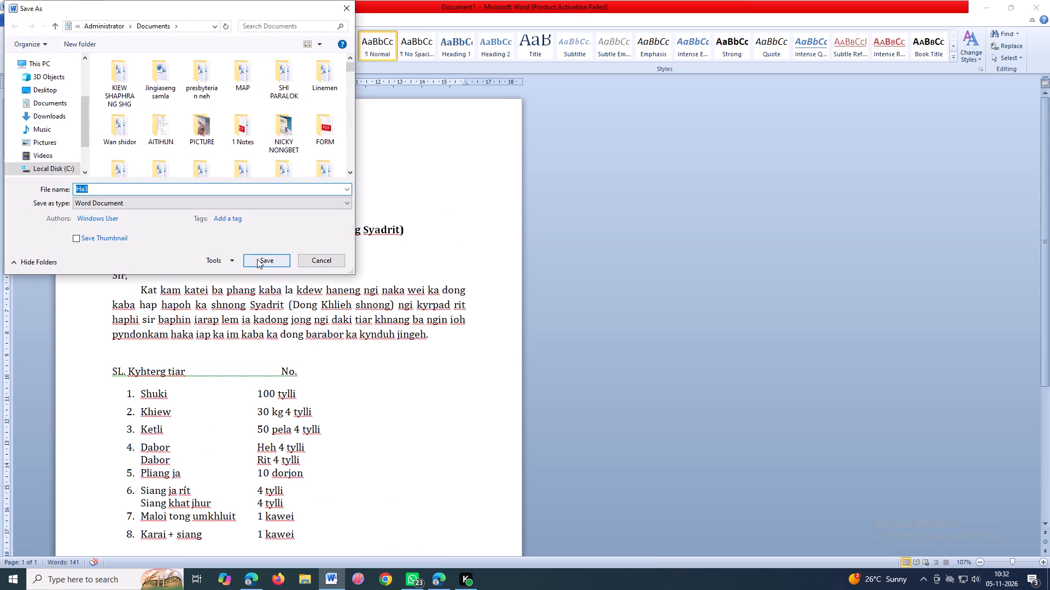
left_click(257, 259)
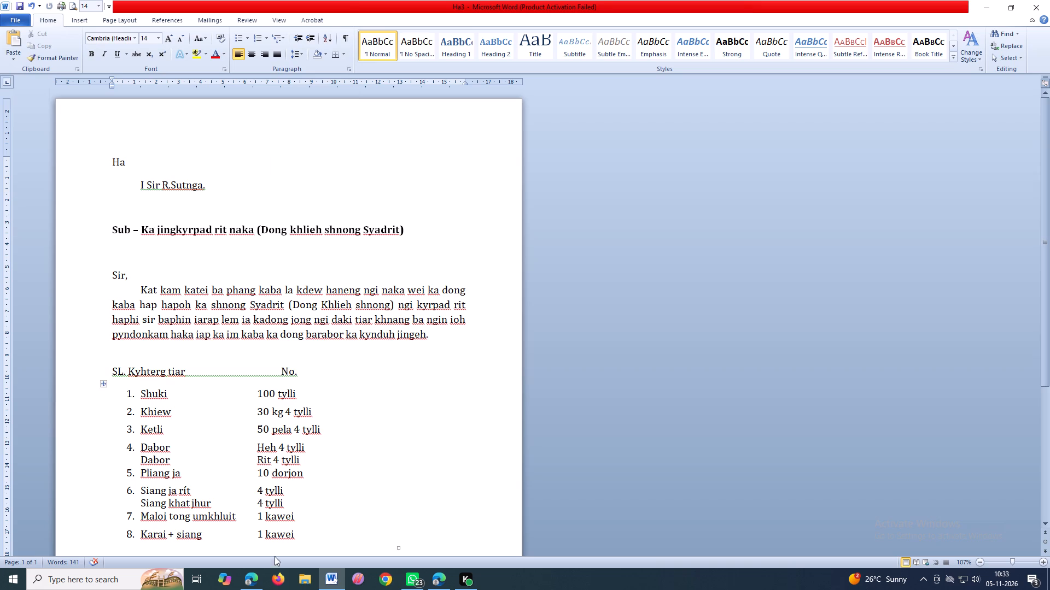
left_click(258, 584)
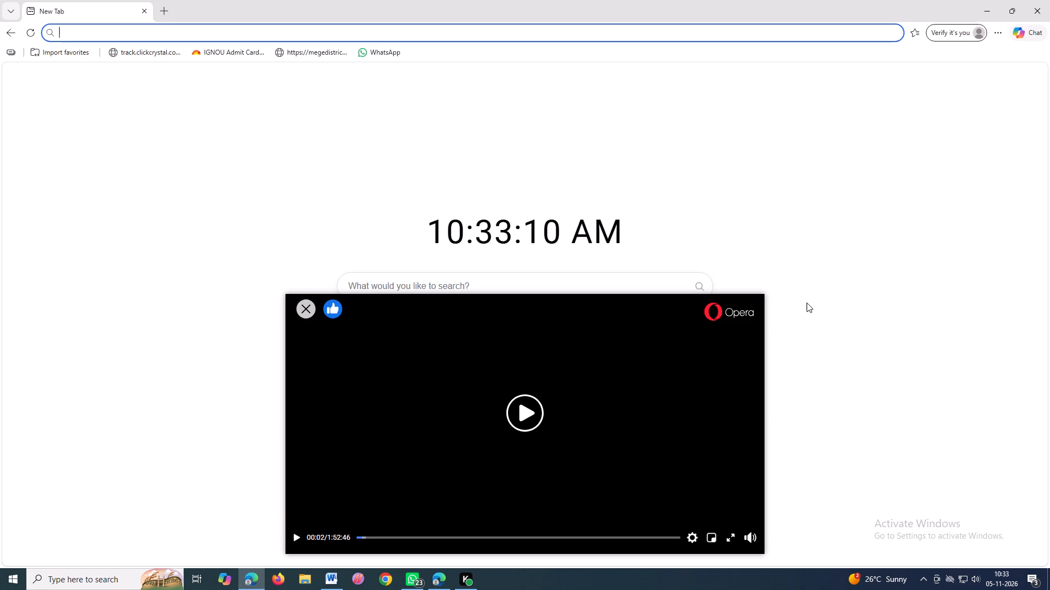